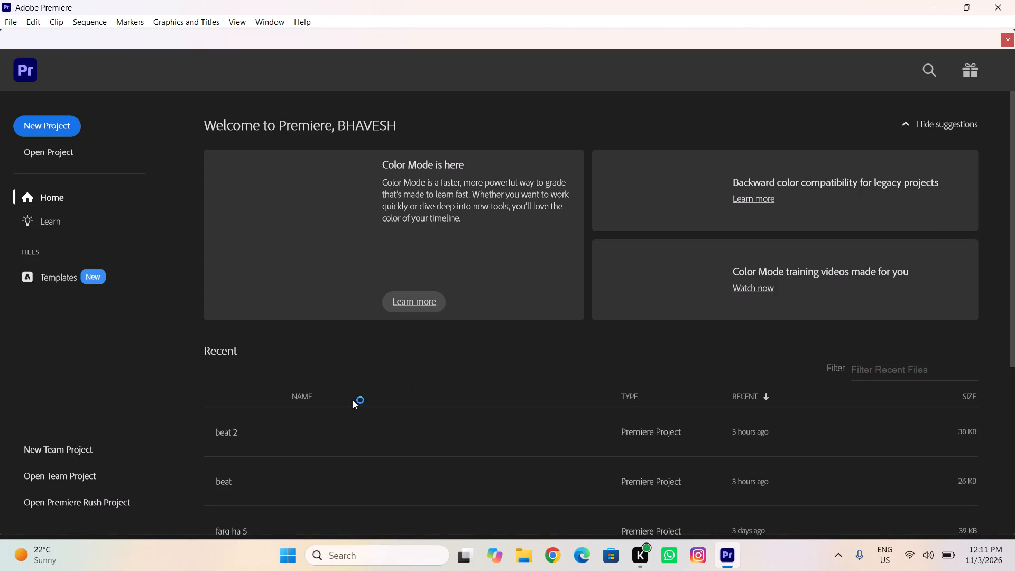
Open the recent project "beat 2".
left_click(293, 436)
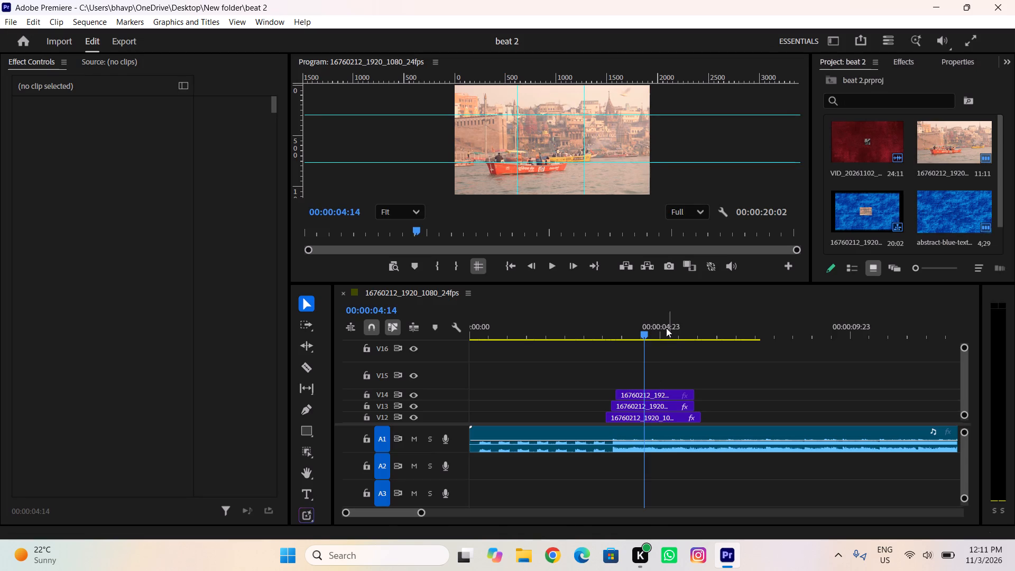
Play the sequence through to 00:00:05:21 and trim the ends of the V12, V11 and V10 clips back to that point.
left_click_drag(663, 325, 386, 376)
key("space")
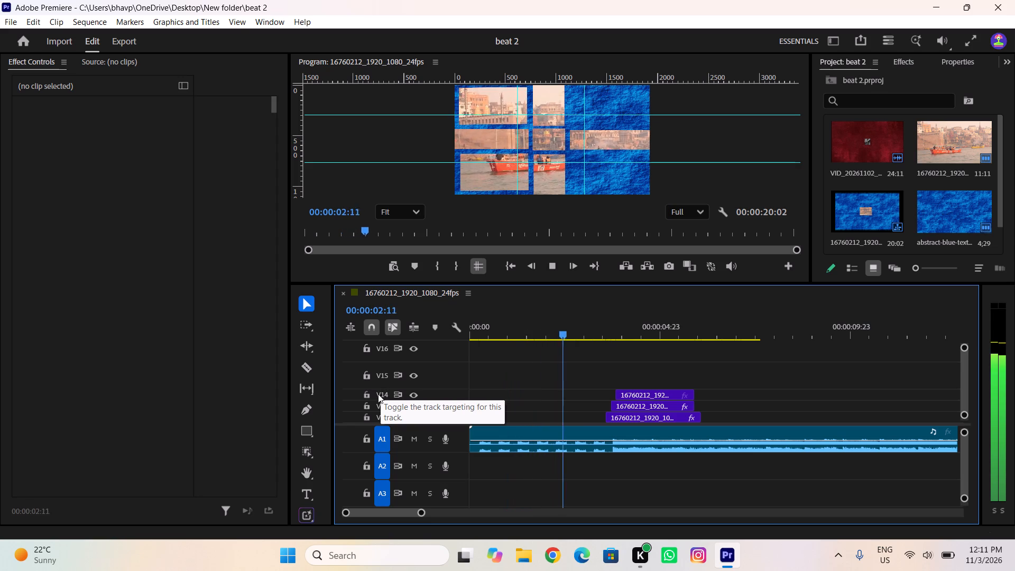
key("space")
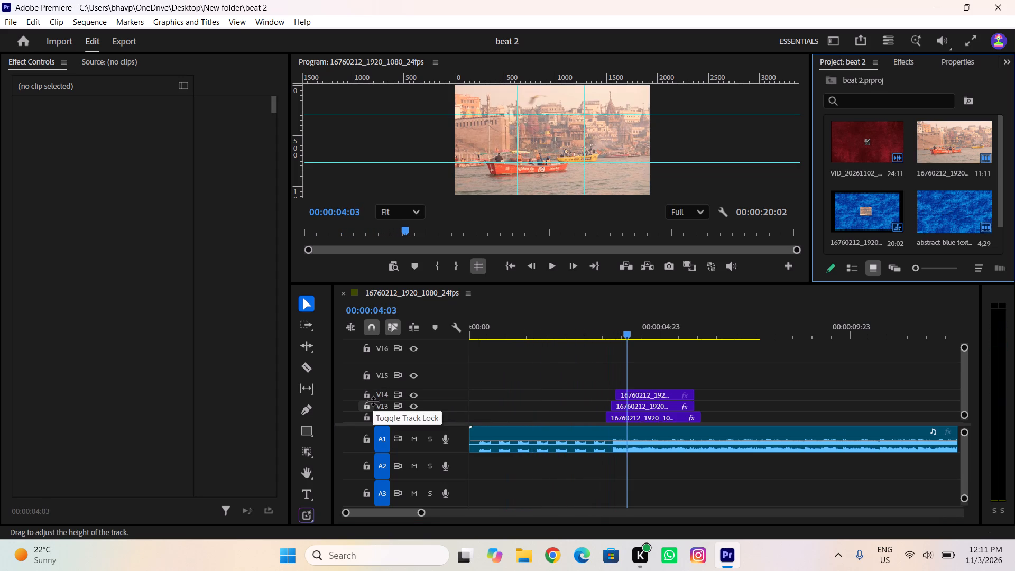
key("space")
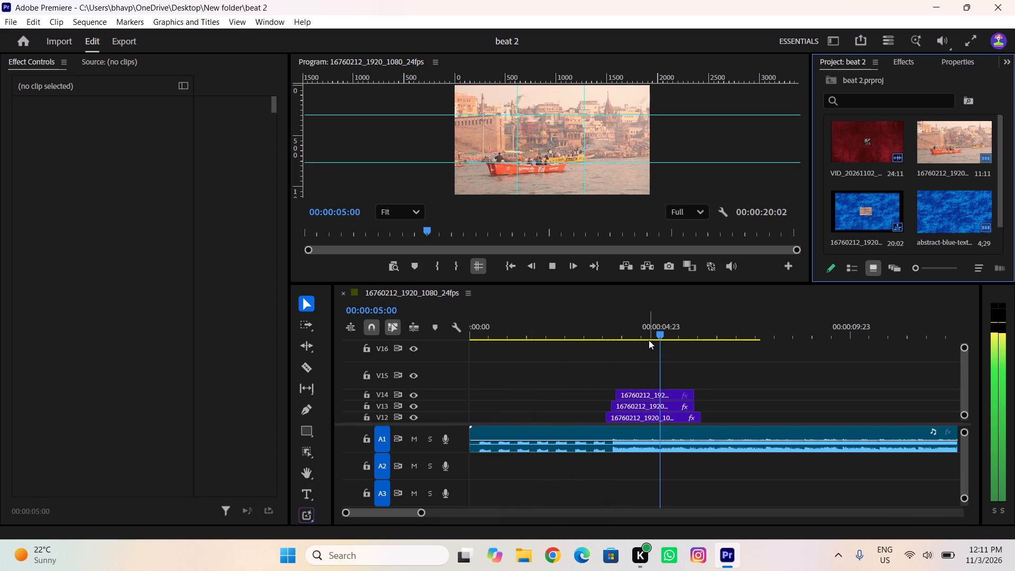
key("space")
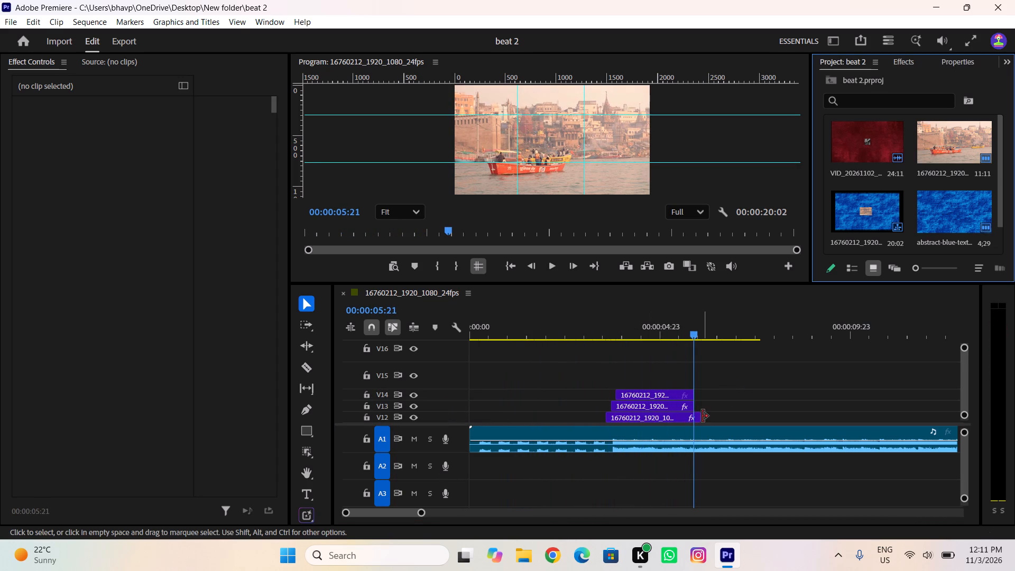
left_click_drag(702, 416, 697, 421)
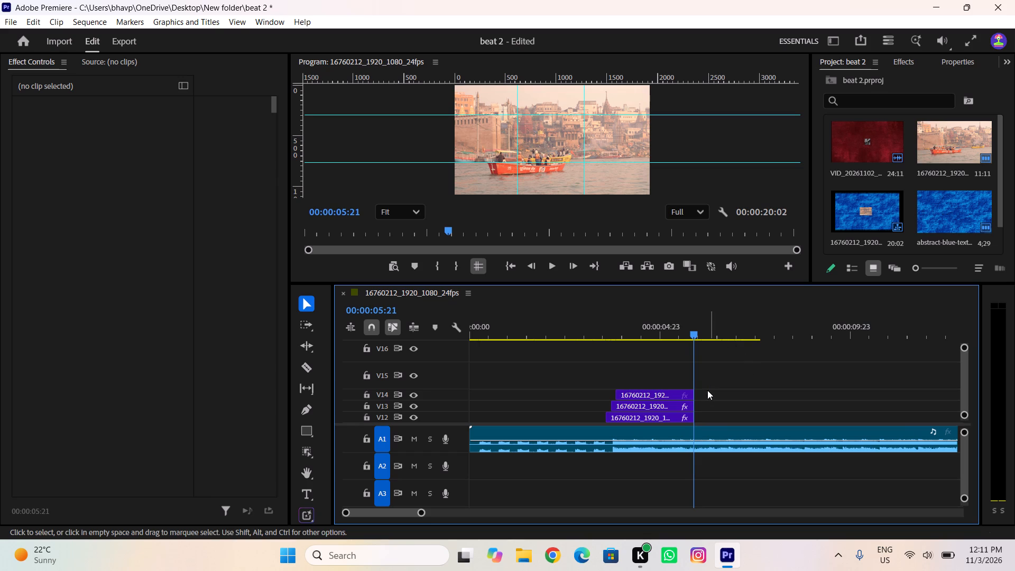
scroll(706, 393, "down", 3)
scroll(678, 408, "down", 6, "ctrl")
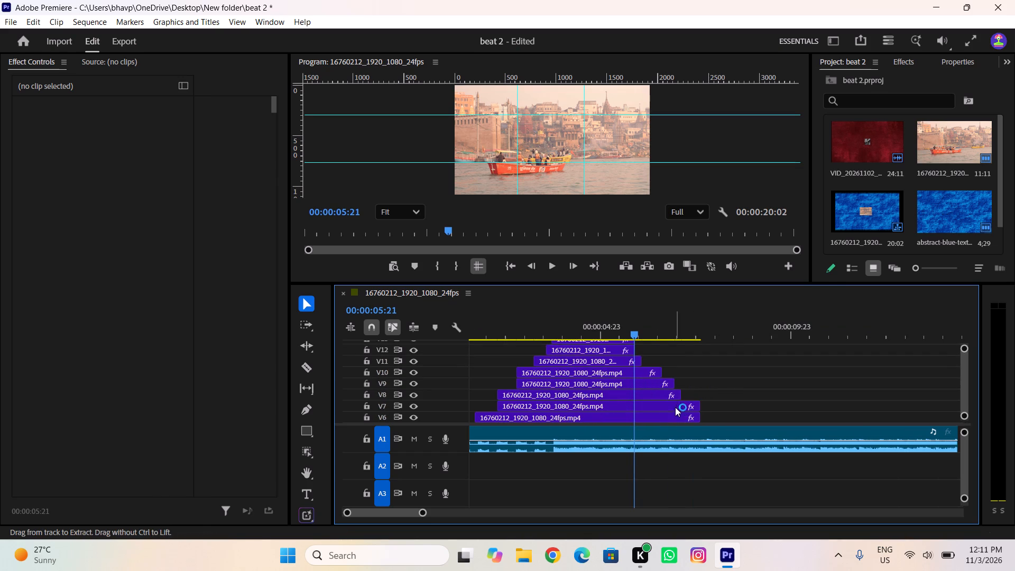
left_click_drag(640, 358, 634, 364)
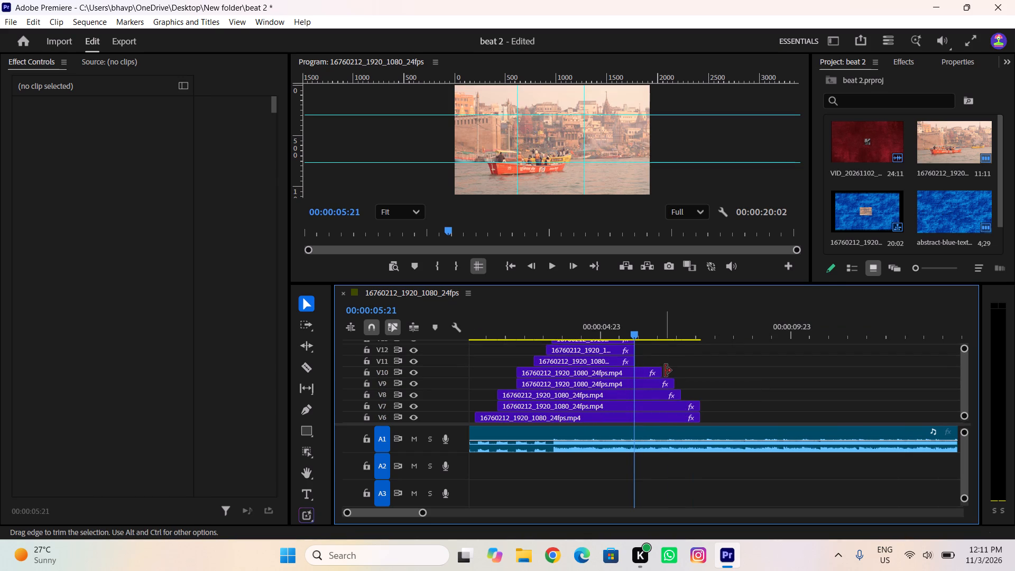
left_click_drag(660, 372, 635, 389)
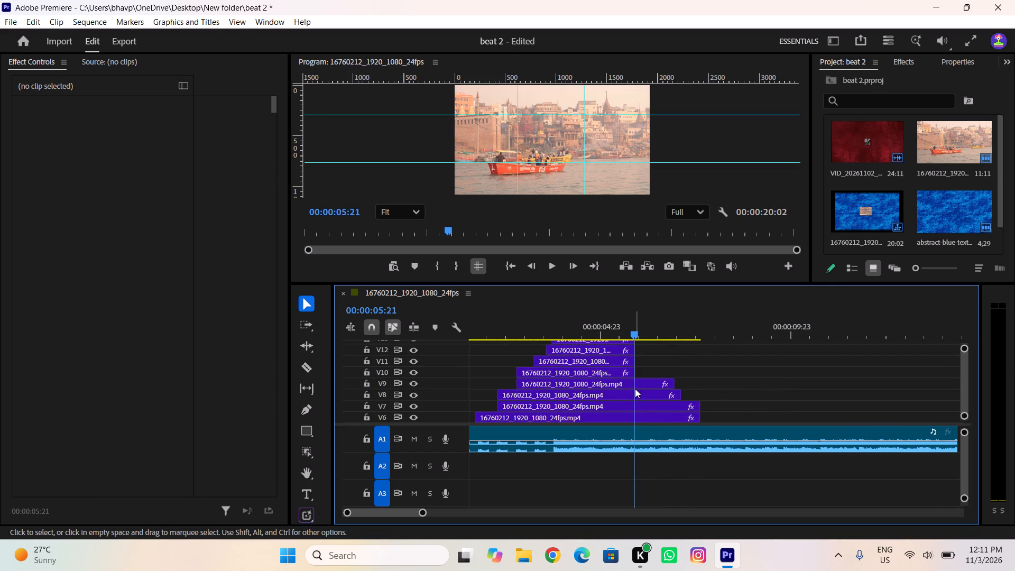
Trim the ends of the boat video clips on tracks V9, V8, V7 and V6 to the playhead at 00:00:05:21.
left_click_drag(673, 382, 638, 399)
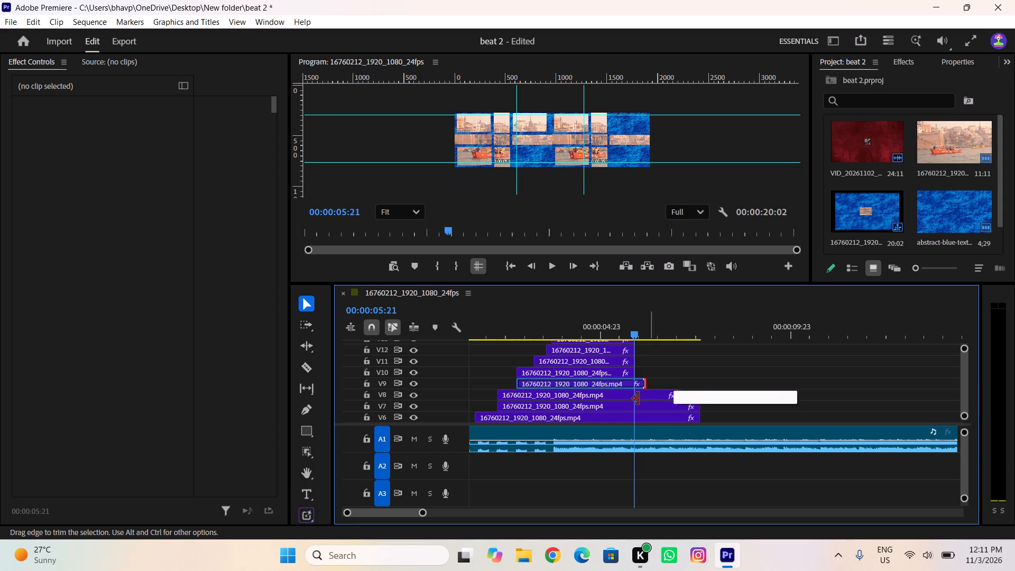
left_click_drag(638, 399, 636, 400)
left_click_drag(678, 392, 638, 410)
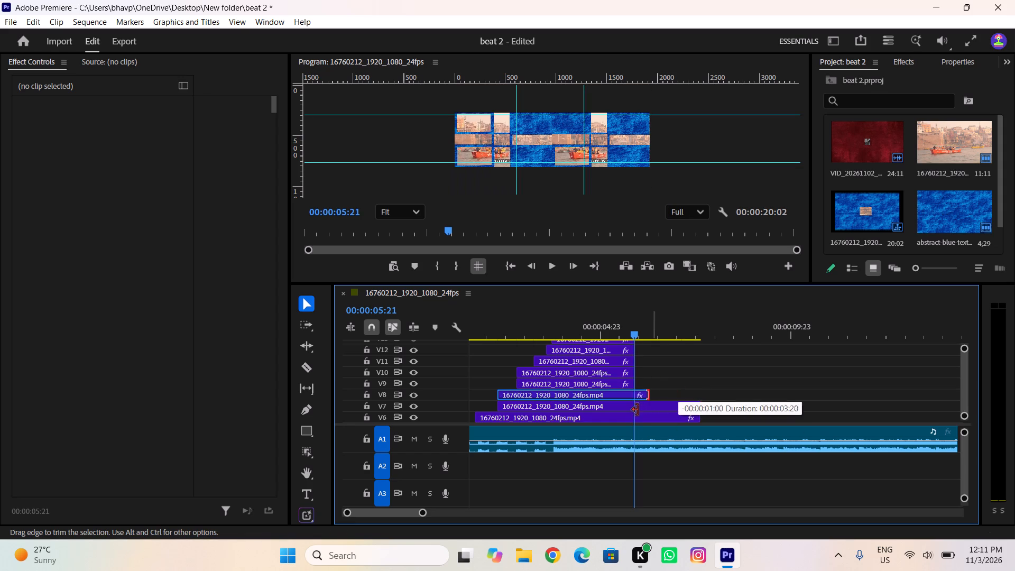
left_click_drag(638, 410, 636, 411)
left_click_drag(697, 404, 630, 419)
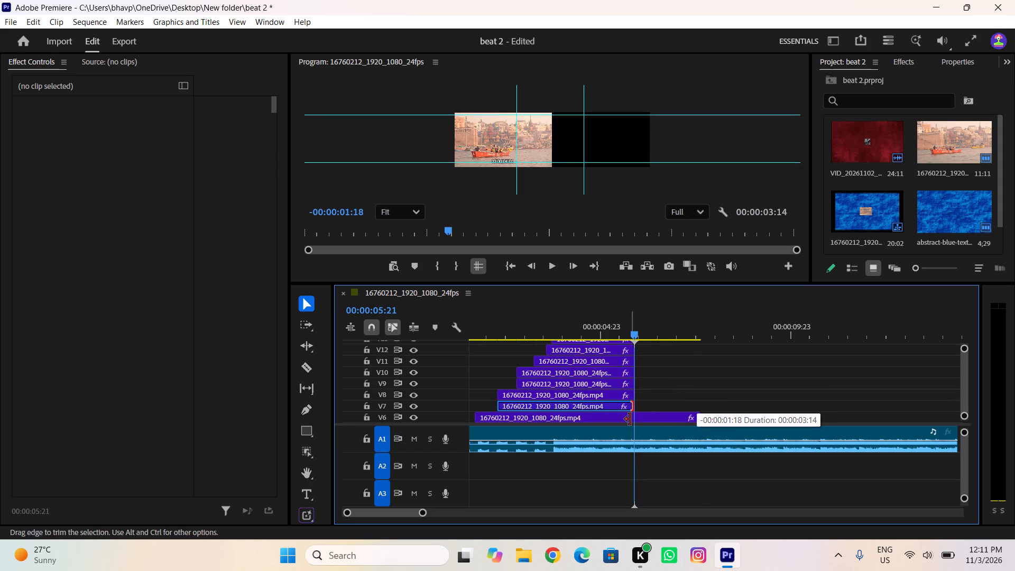
left_click_drag(630, 419, 633, 421)
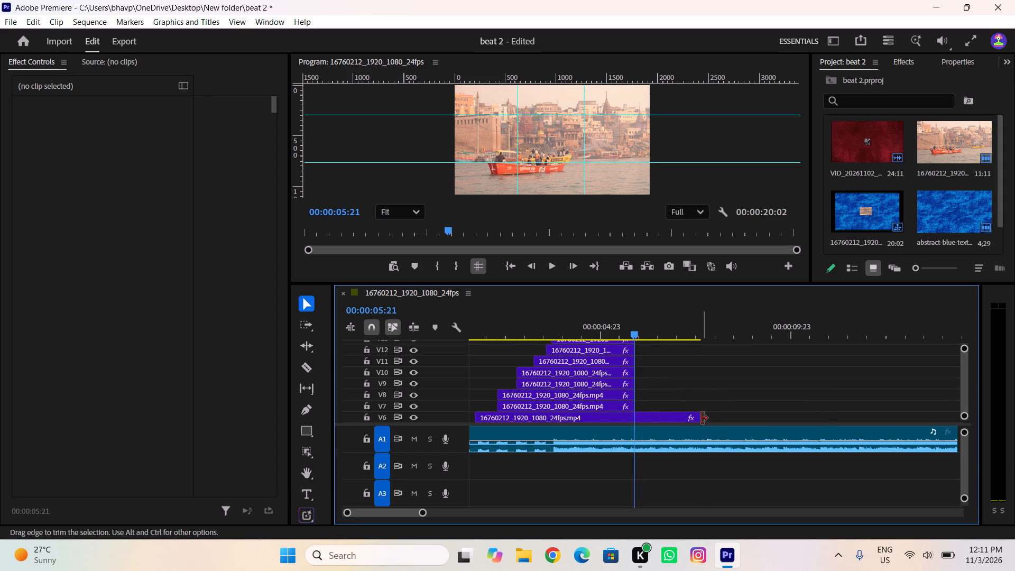
left_click_drag(701, 418, 636, 432)
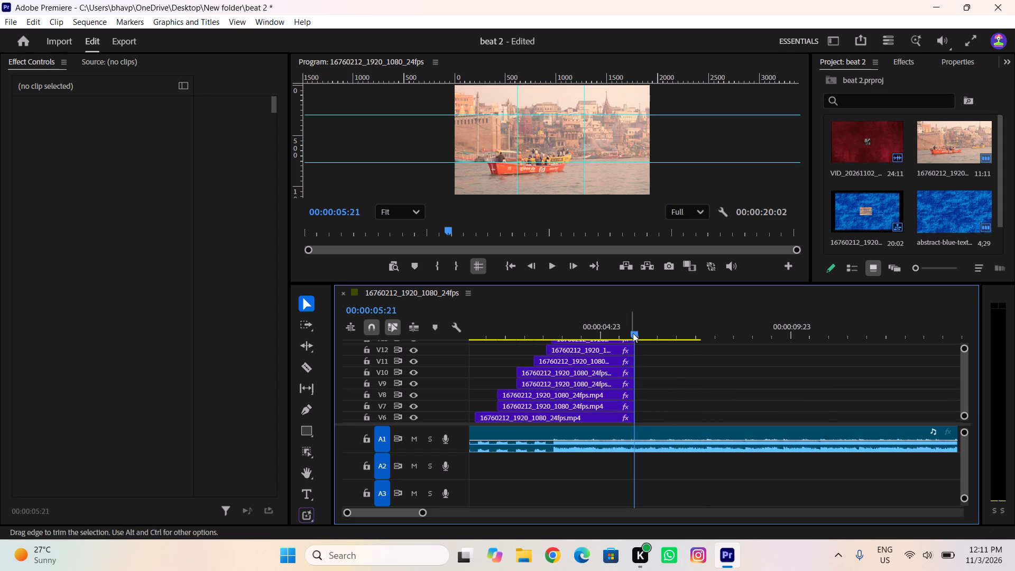
Play the sequence from 00:00:00:00, partly in full screen, to check how the collage builds up with the beat.
left_click_drag(633, 333, 244, 376)
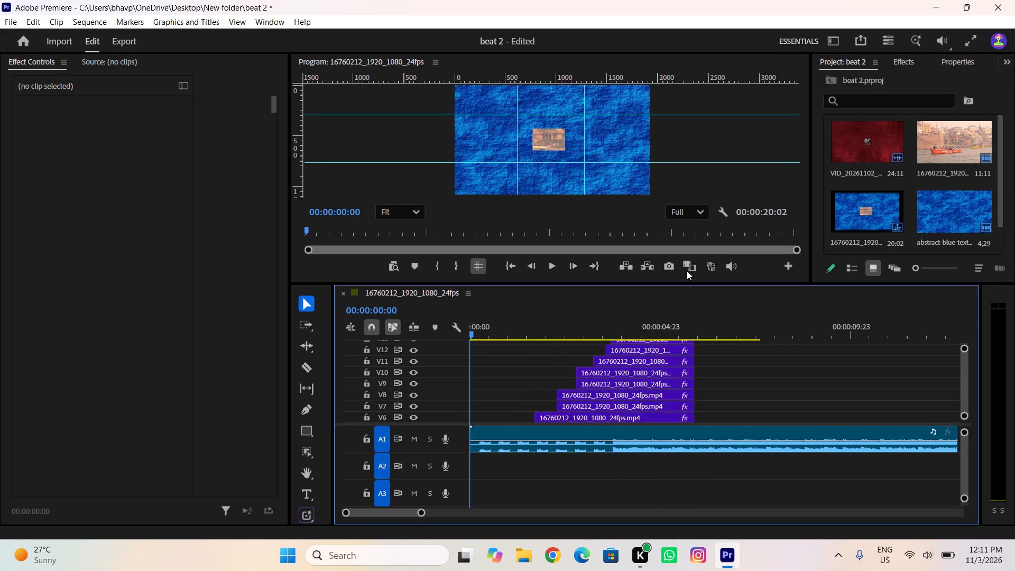
key("space")
key("space")
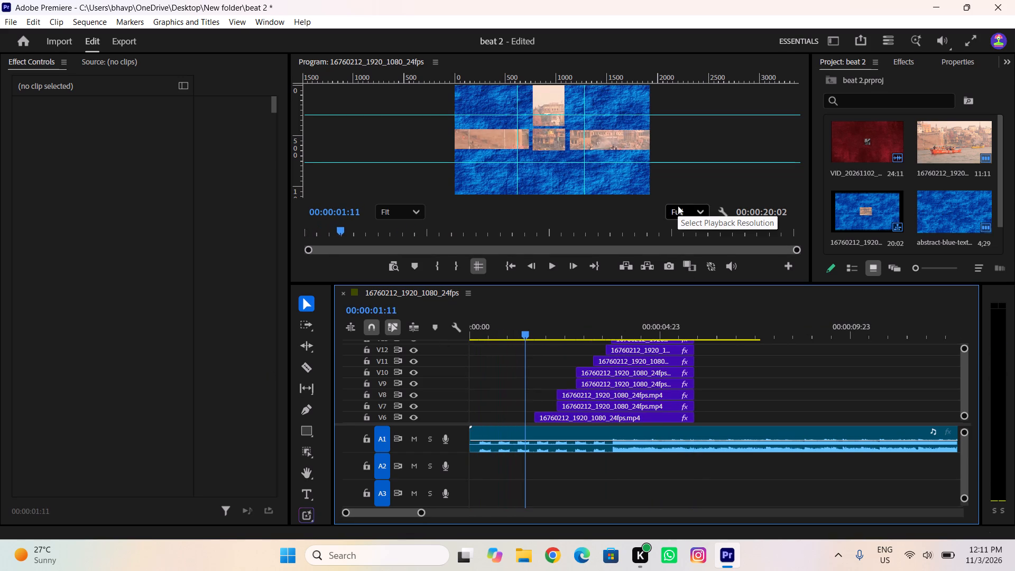
key("space")
key("space")
key("space")
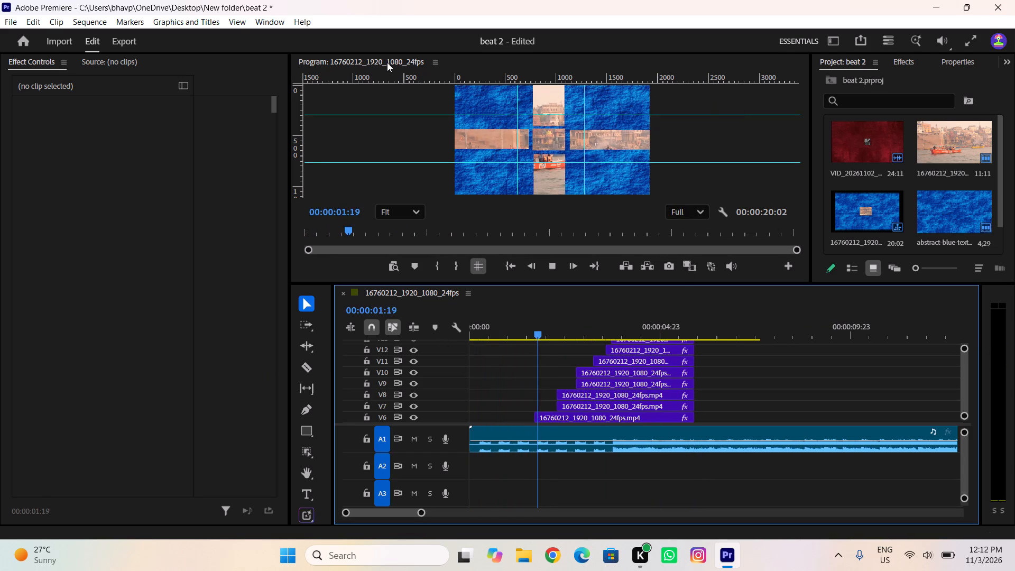
key("space")
left_click(971, 46)
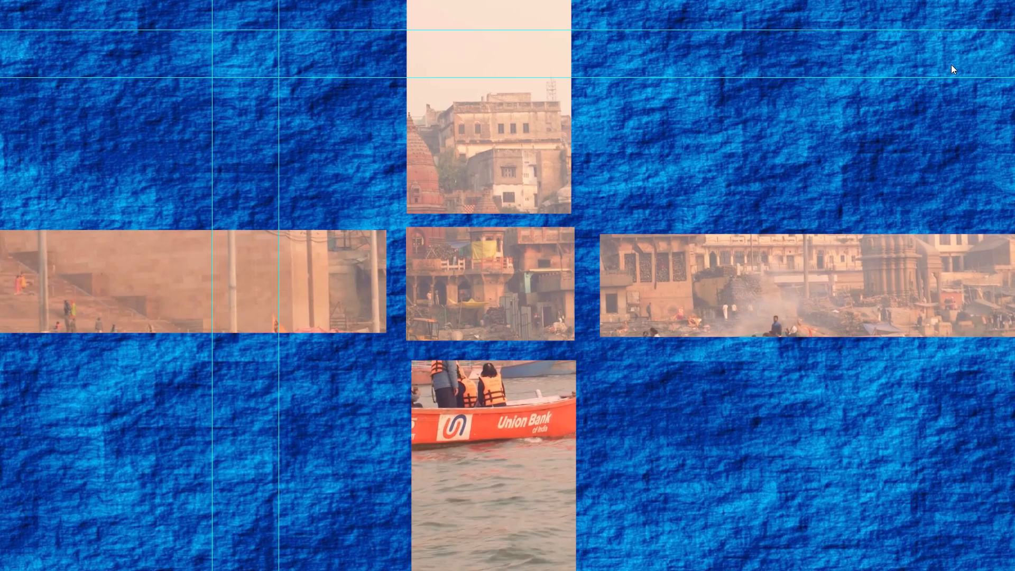
key("space")
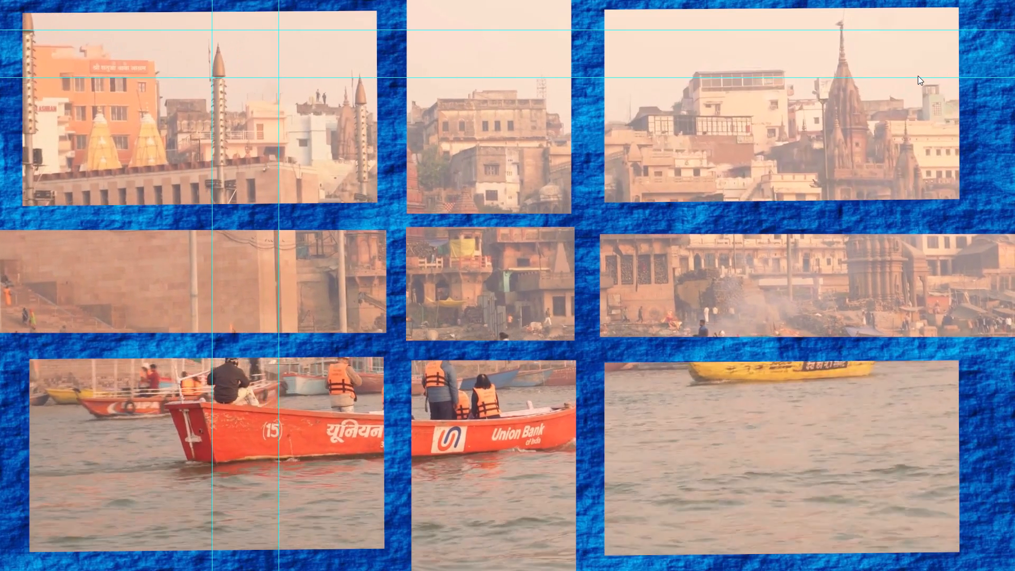
key("space")
key("Escape")
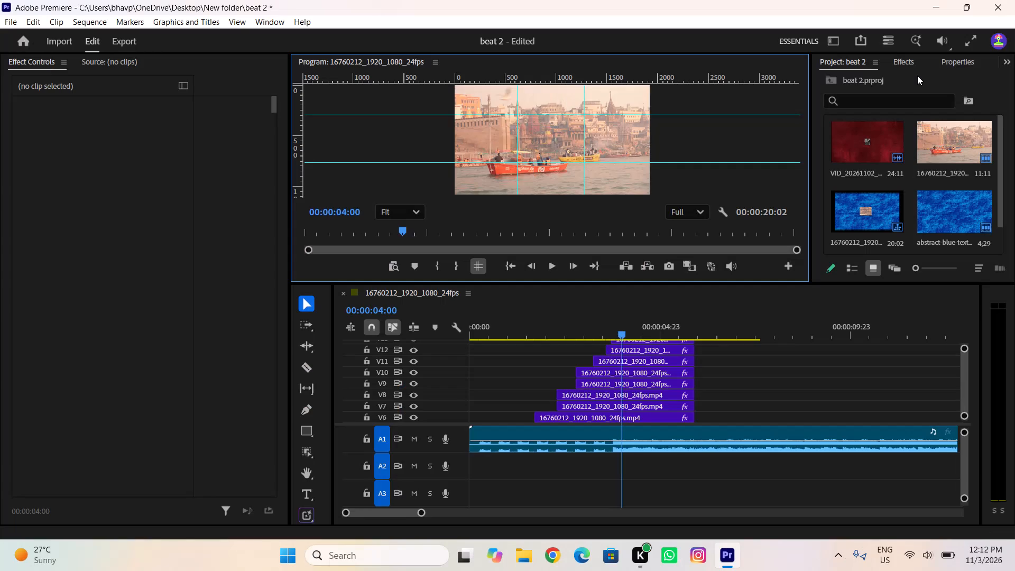
Dock the Project panel below the Effect Controls and Source monitor group.
left_click_drag(845, 60, 836, 69)
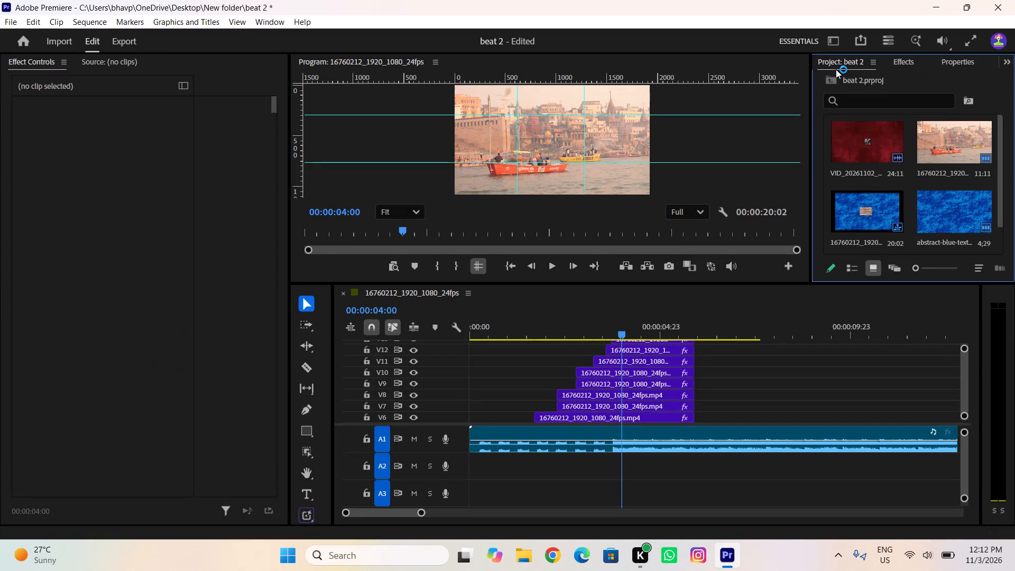
left_click_drag(836, 69, 70, 507)
Open the VID_20261102 reference video in the Source monitor and play it up to about 00:00:08:05 to study its effect.
double_click(81, 369)
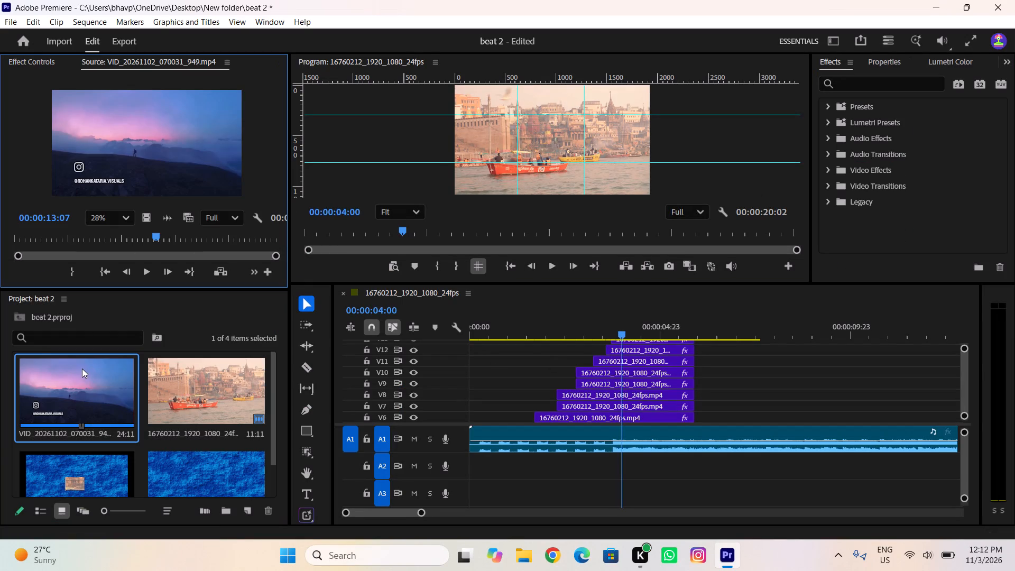
left_click_drag(160, 233, 71, 237)
key("space")
key("space")
key("space")
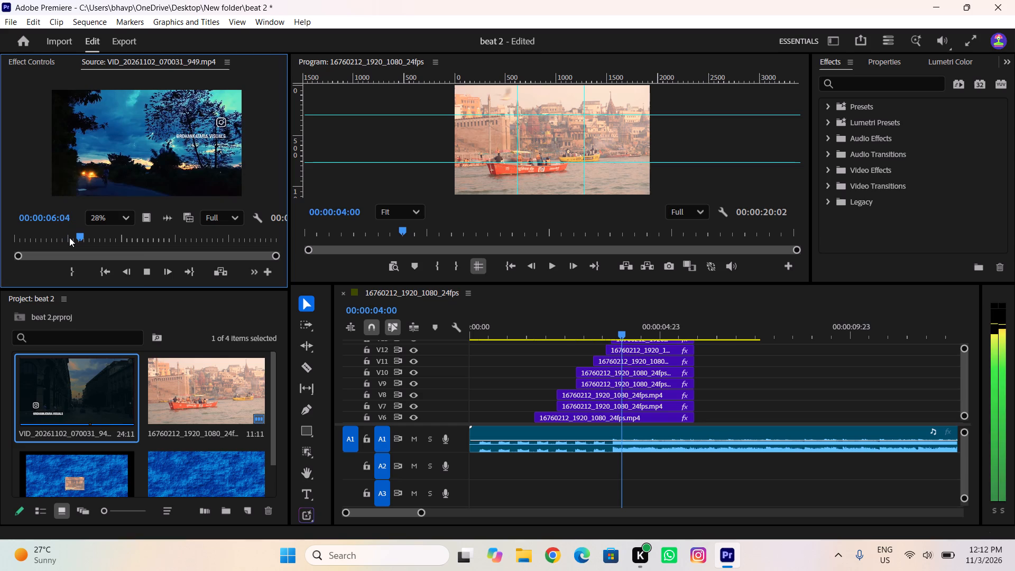
key("space")
key("space")
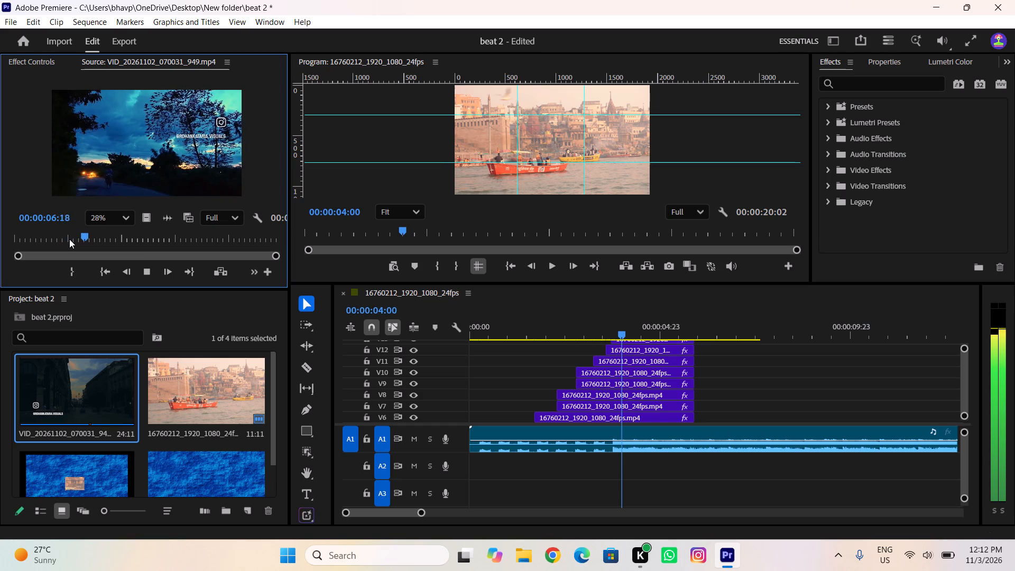
key("space")
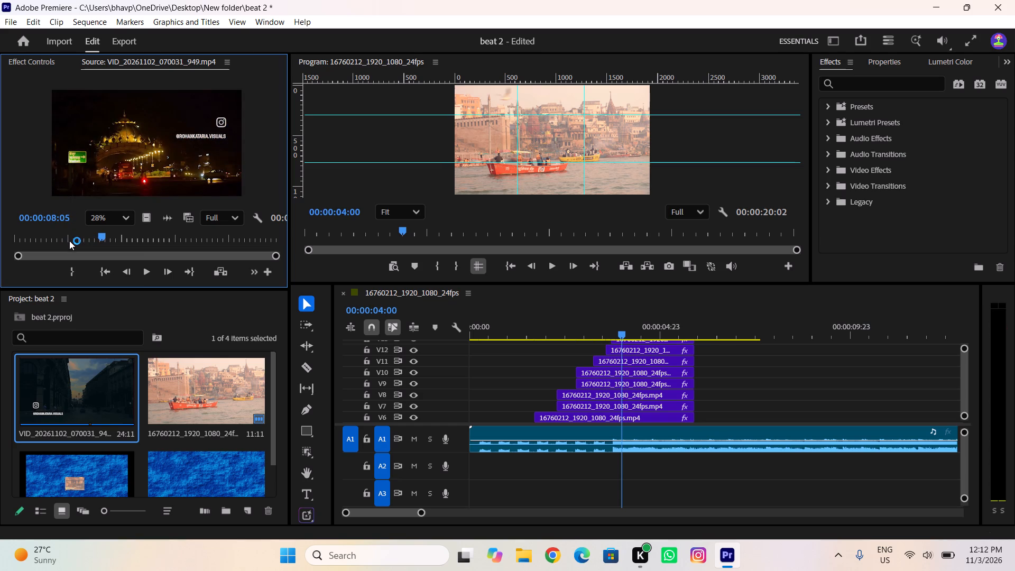
Scrub the sequence back to 00:00:01:20 to review the collage build-up.
left_click_drag(619, 330, 620, 330)
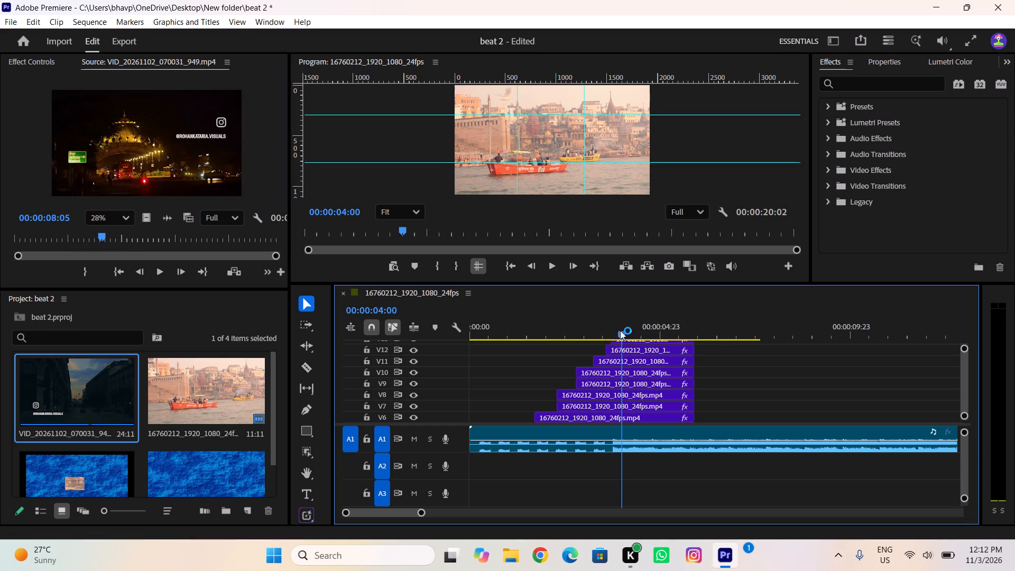
left_click_drag(620, 330, 576, 351)
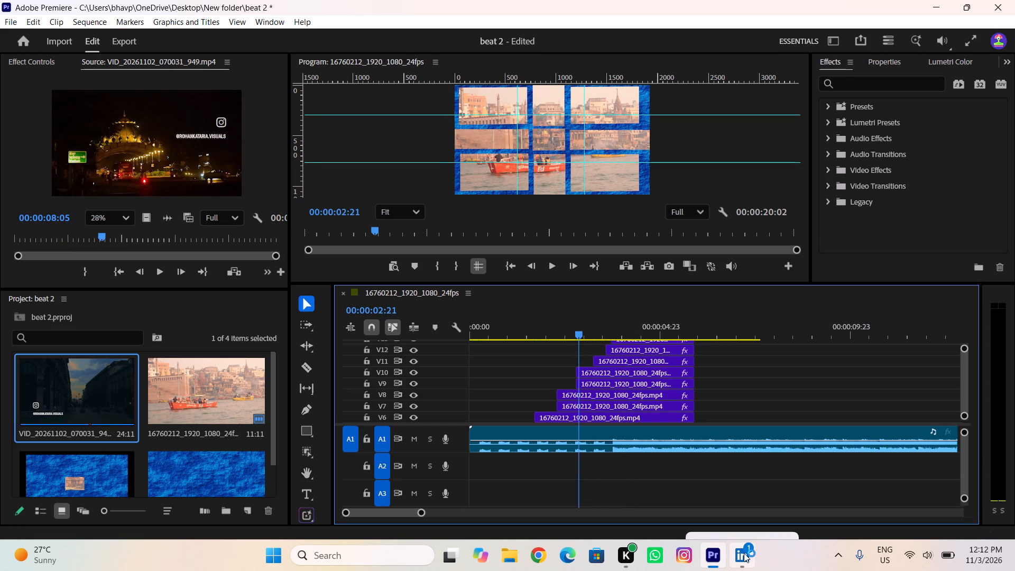
left_click(792, 438)
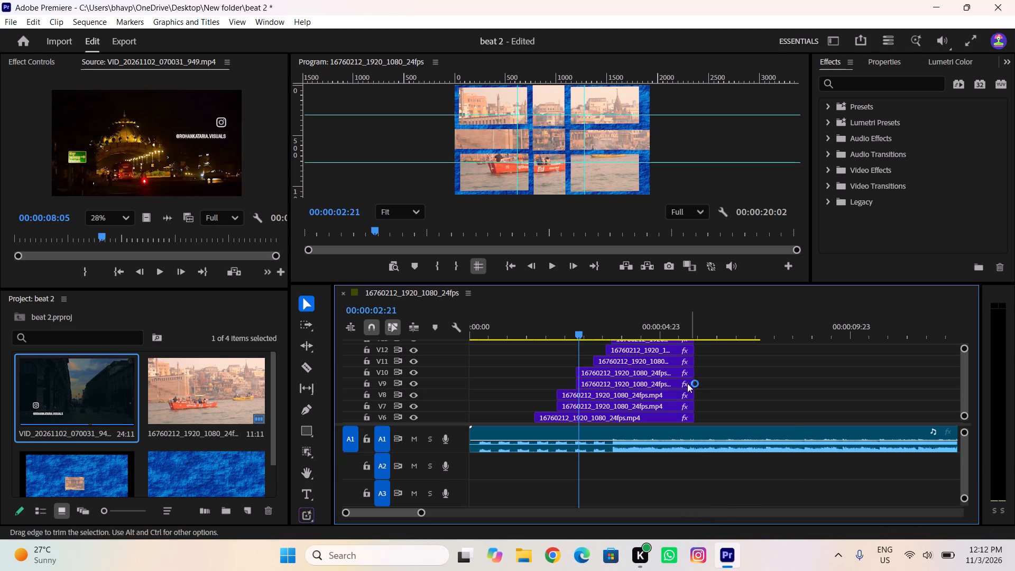
left_click_drag(629, 328, 541, 337)
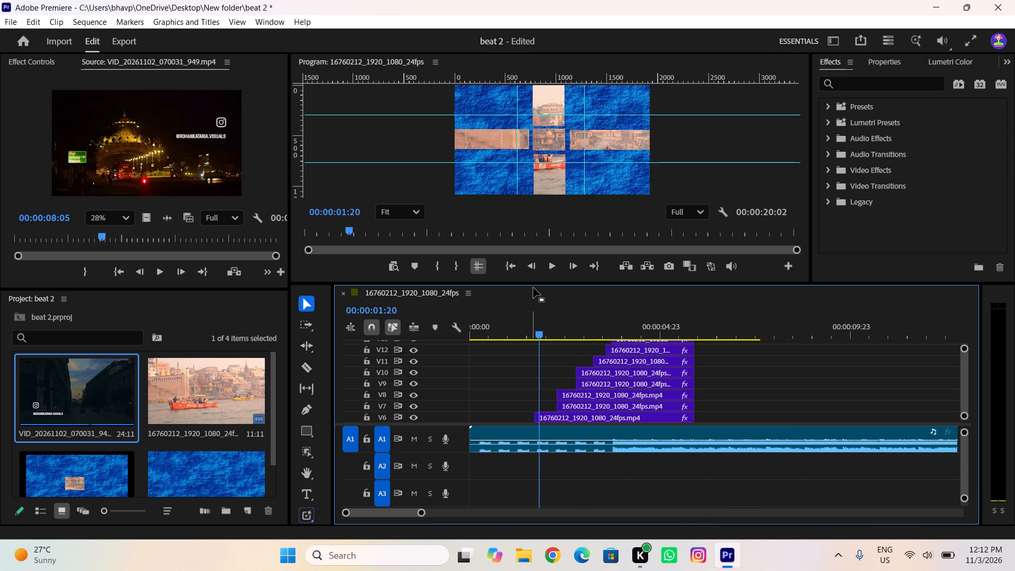
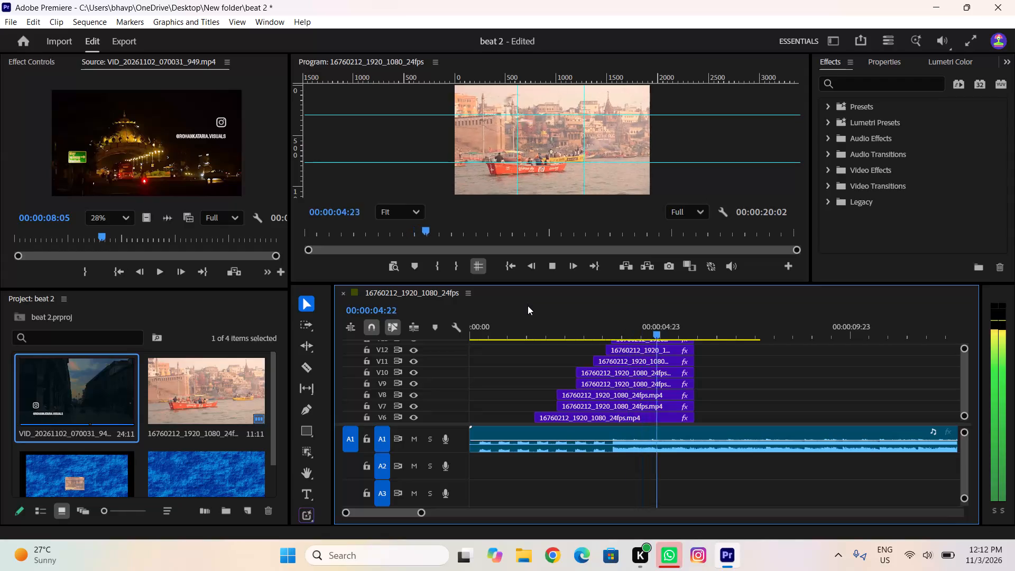
Play the sequence through the end of the stacked clips to review the full-frame boat shot and the cut back to the collage.
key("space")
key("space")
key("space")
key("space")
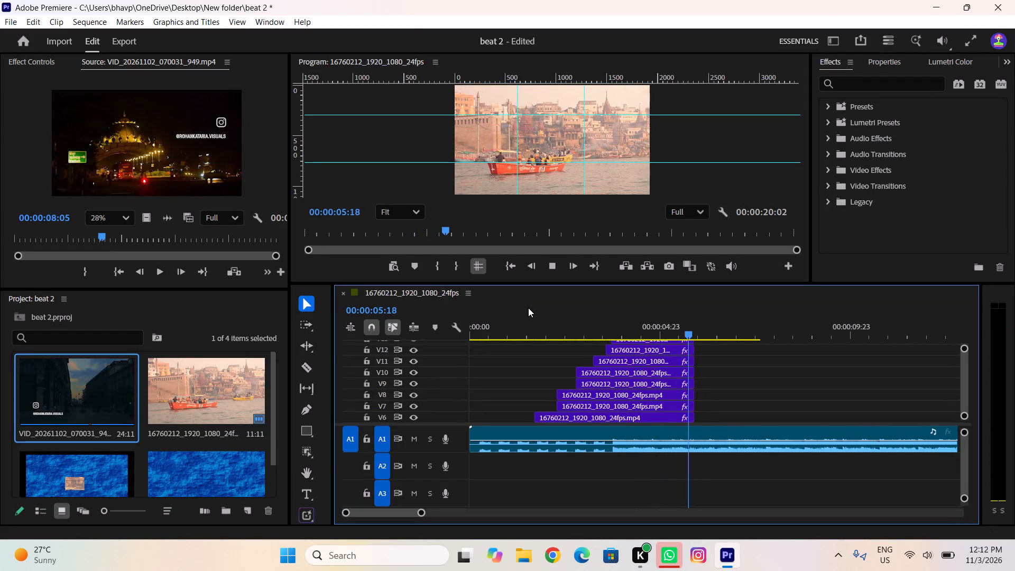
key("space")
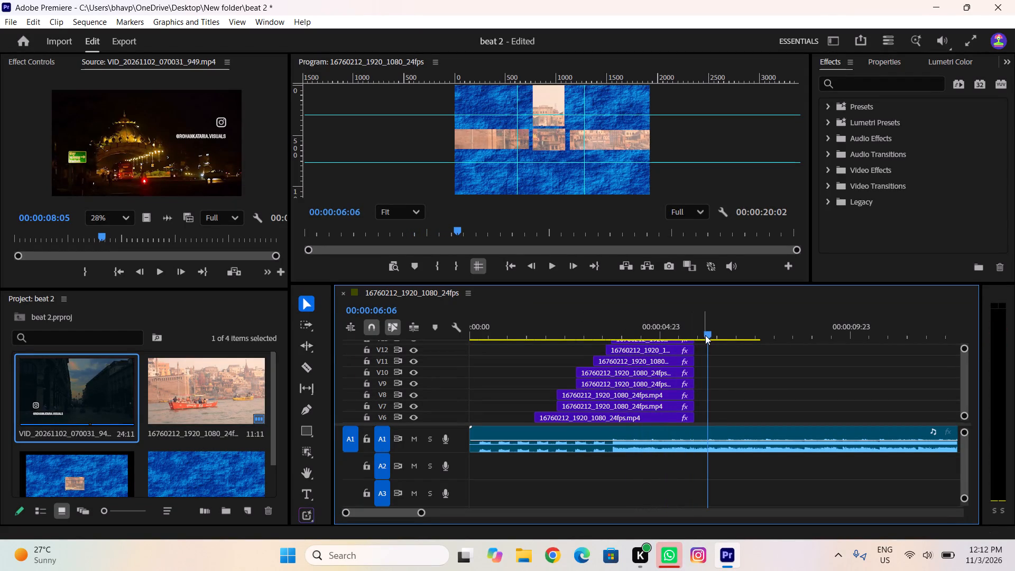
left_click_drag(707, 335, 691, 358)
scroll(700, 396, "down", 7, "ctrl")
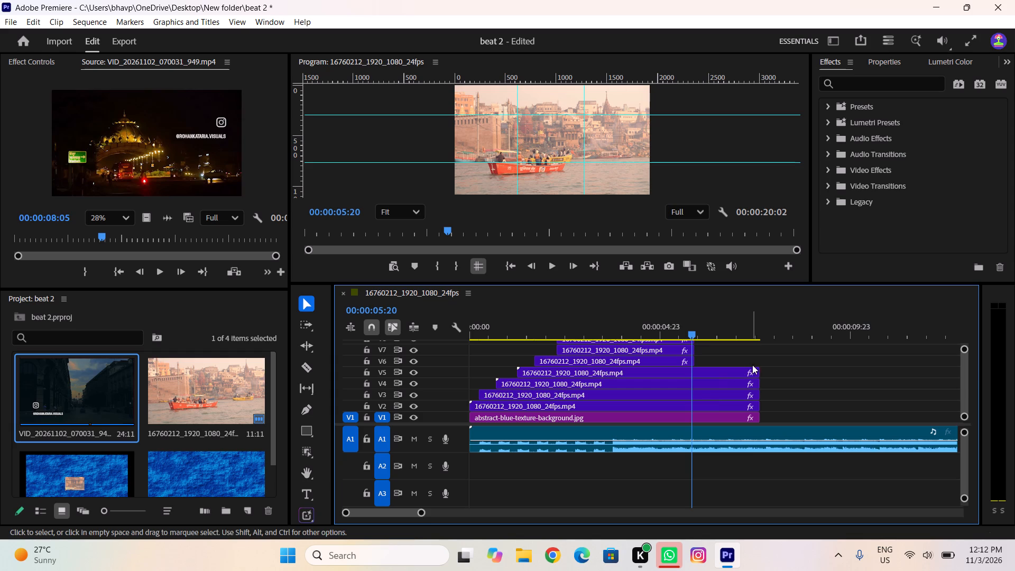
left_click_drag(756, 369, 693, 379)
left_click_drag(760, 383, 695, 390)
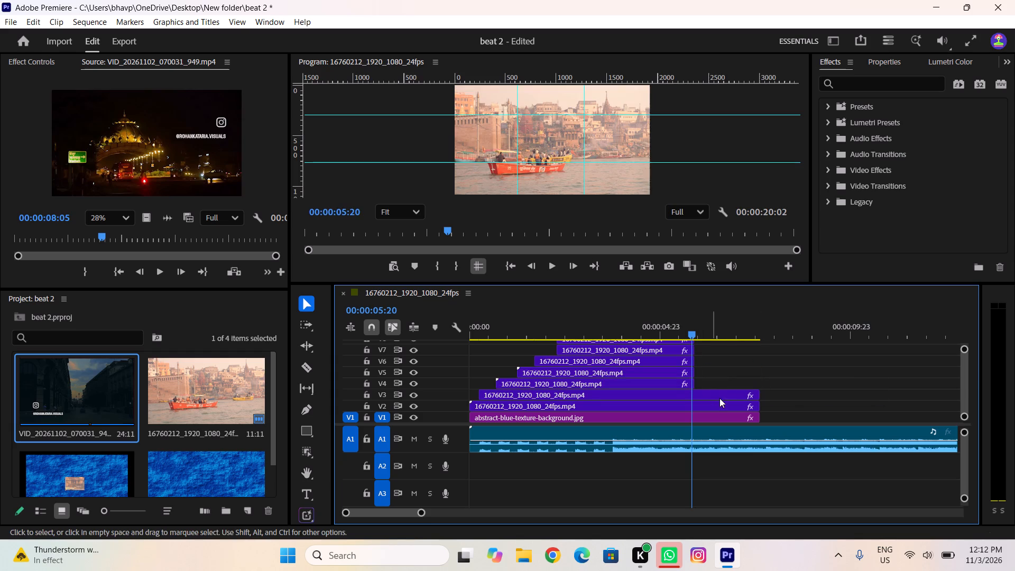
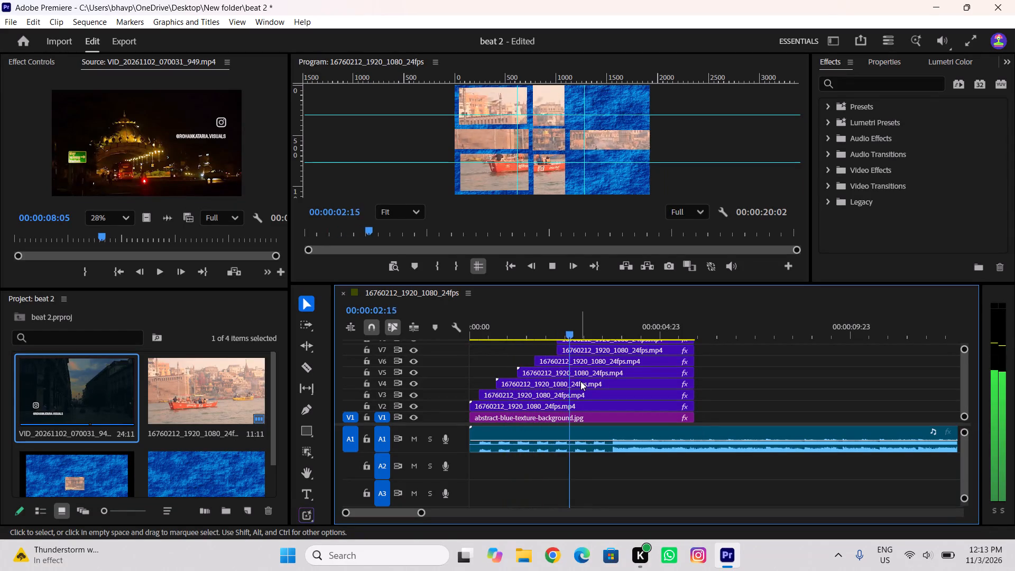
Play the sequence in short stretches up to about 00:00:05:16 to check the collage's ending against the beat.
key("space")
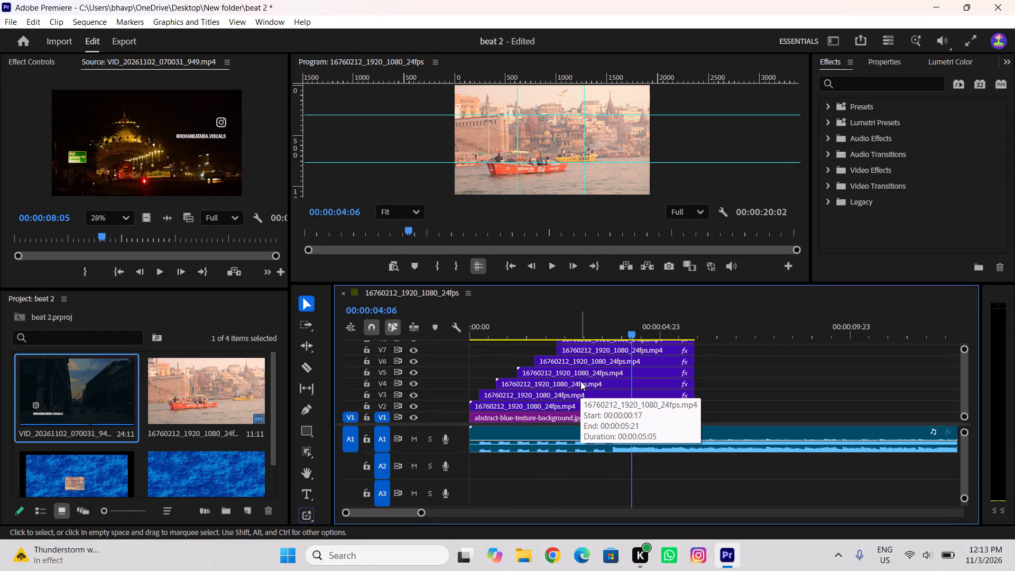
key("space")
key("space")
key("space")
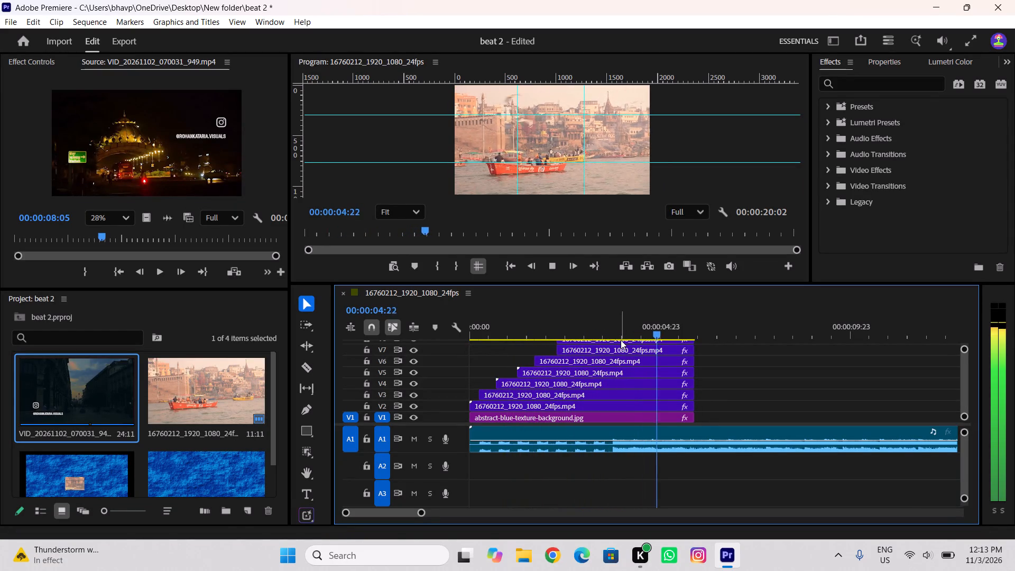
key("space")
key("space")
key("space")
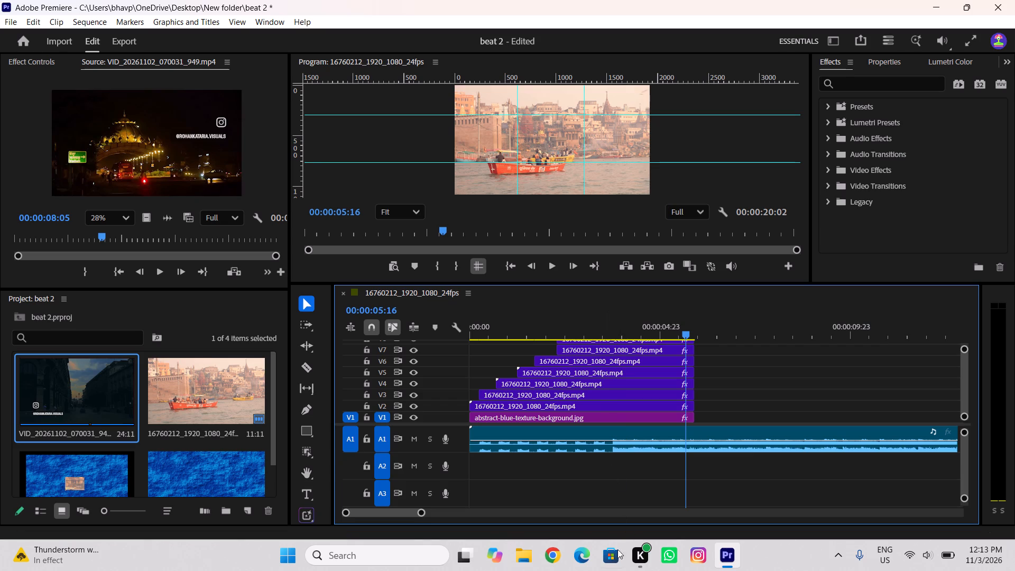
Switch to Chrome, search Google for "4k indian videos" and open the Pexels Free India Videos result.
left_click(546, 554)
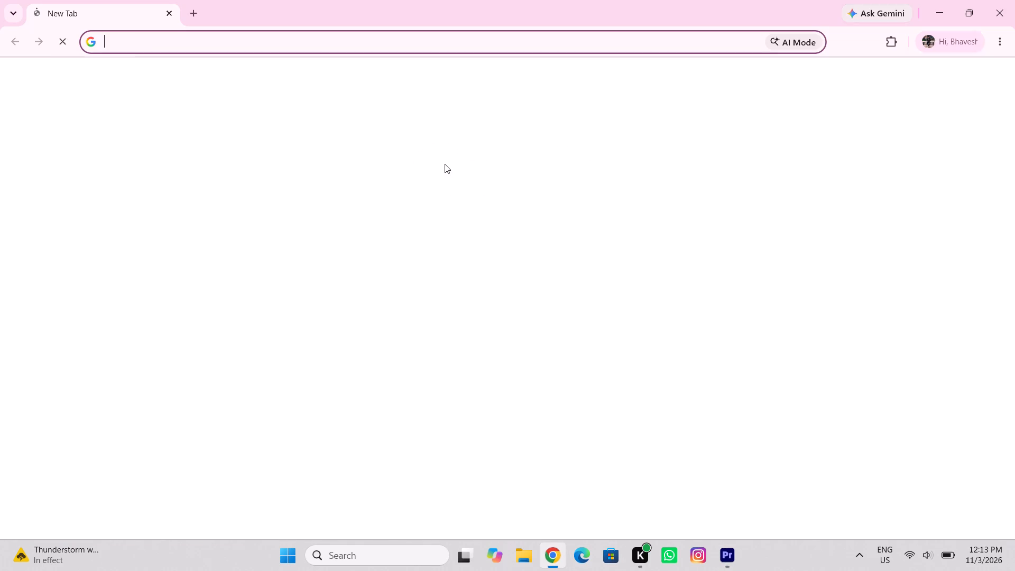
left_click(421, 260)
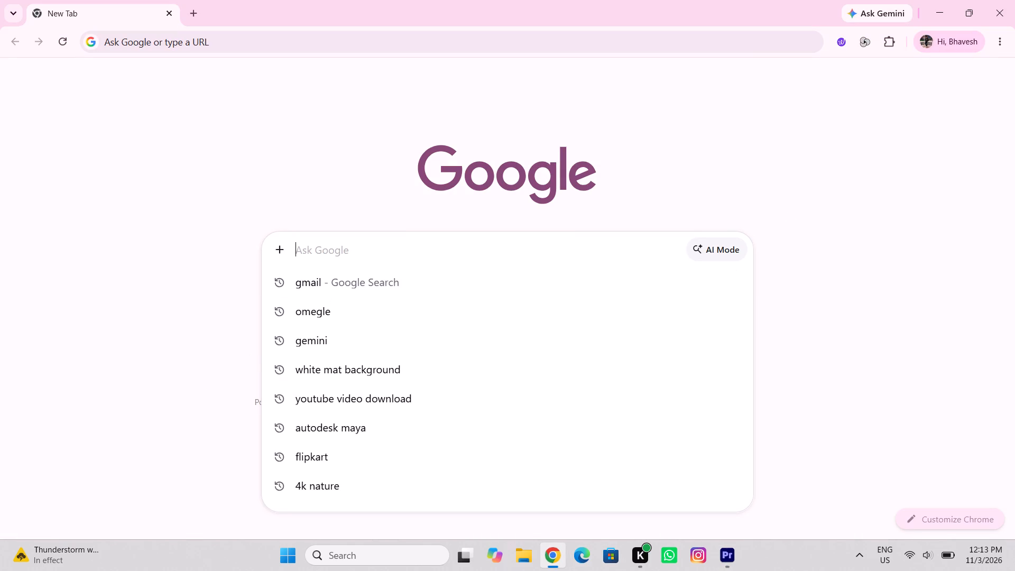
type("4k indian")
key("space")
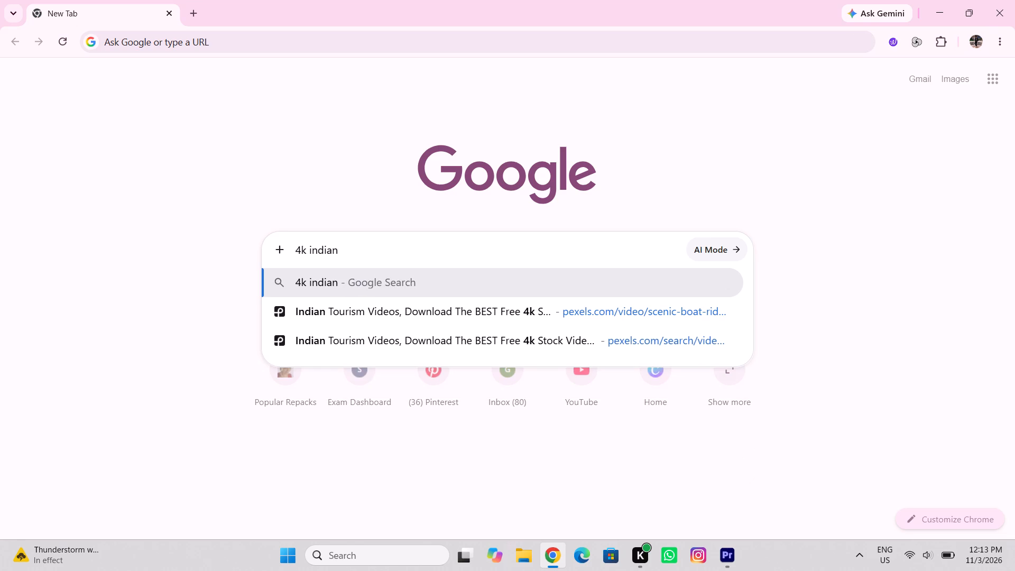
type("videos")
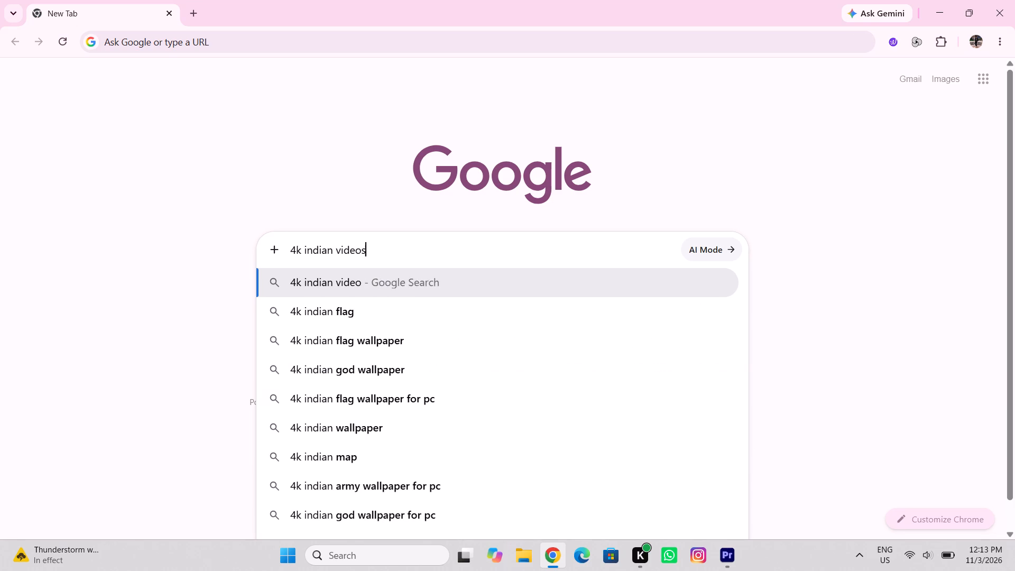
key("Return")
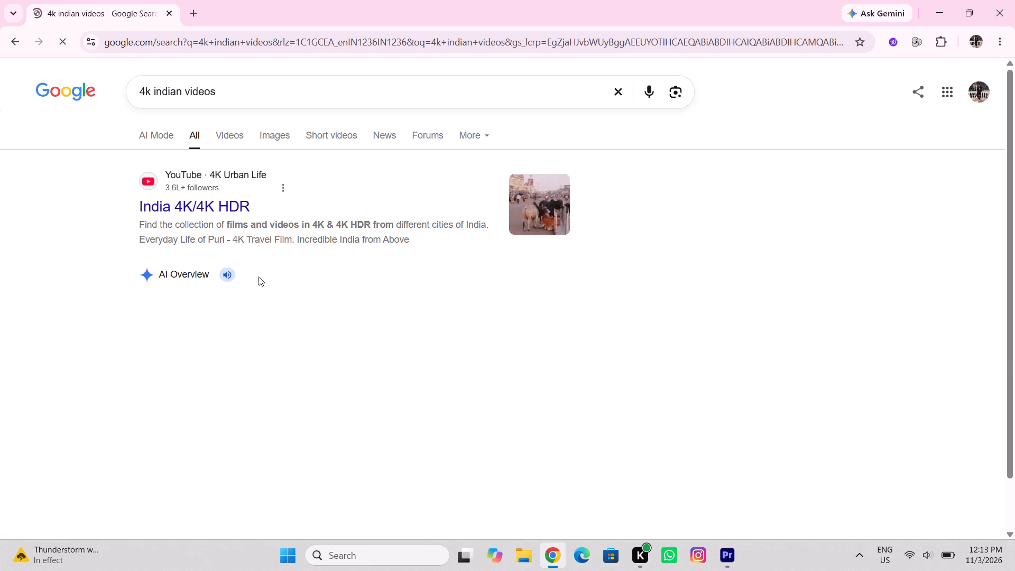
scroll(244, 229, "down", 6)
left_click(222, 204)
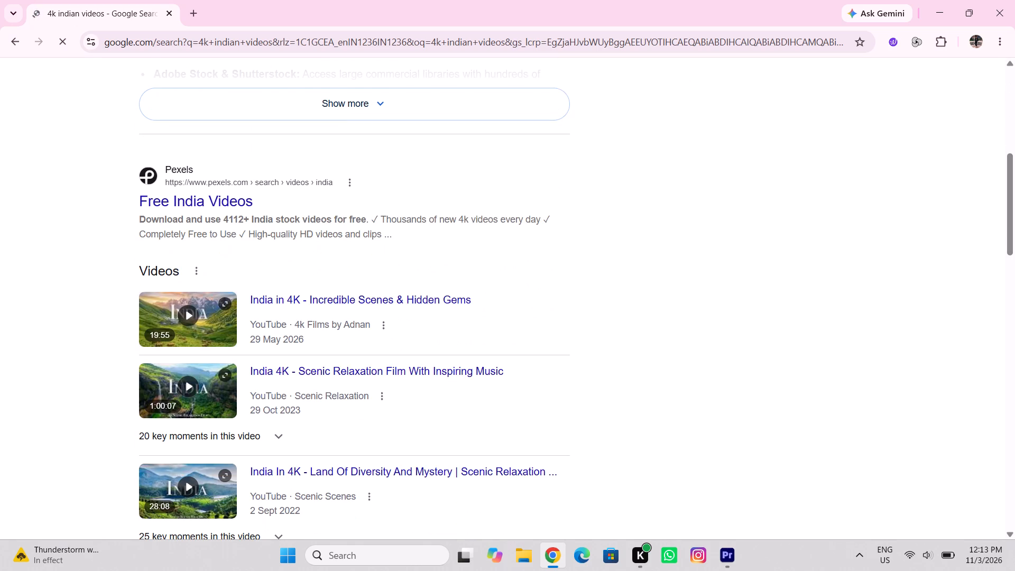
left_click(226, 198)
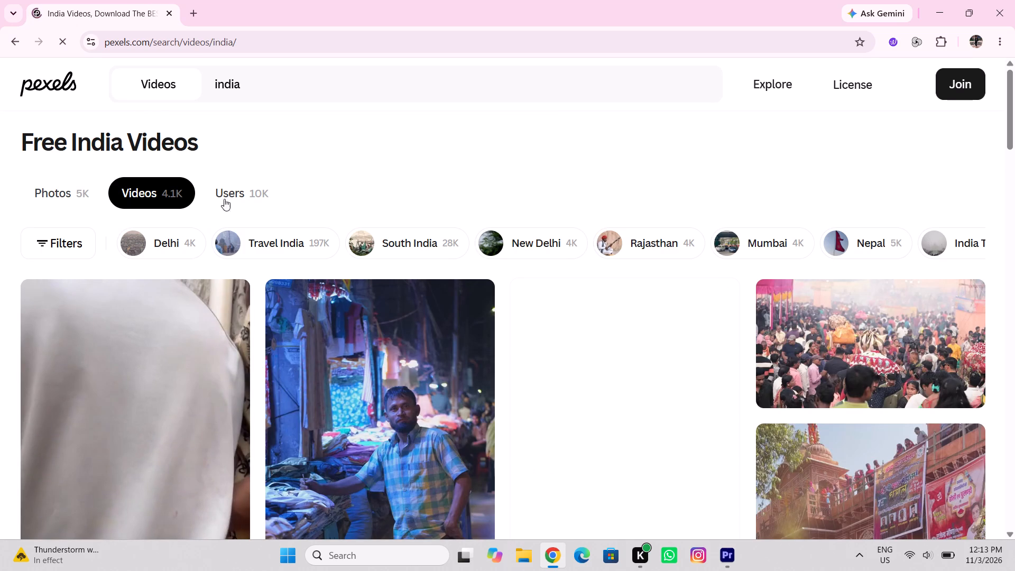
Browse the Pexels India video results for footage suited to the edit.
scroll(442, 357, "down", 9)
scroll(437, 362, "up", 1)
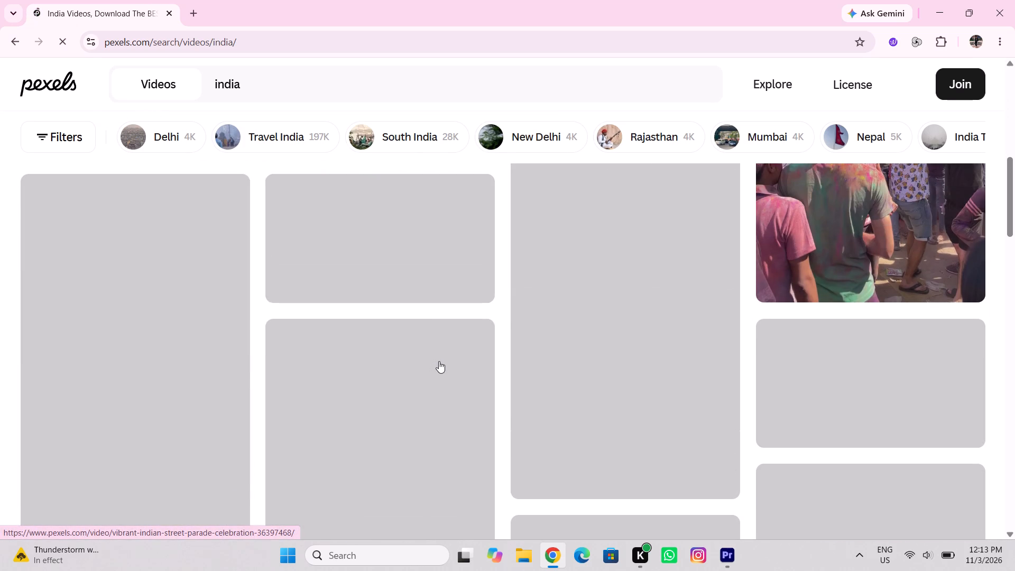
scroll(445, 359, "down", 3)
scroll(445, 359, "up", 3)
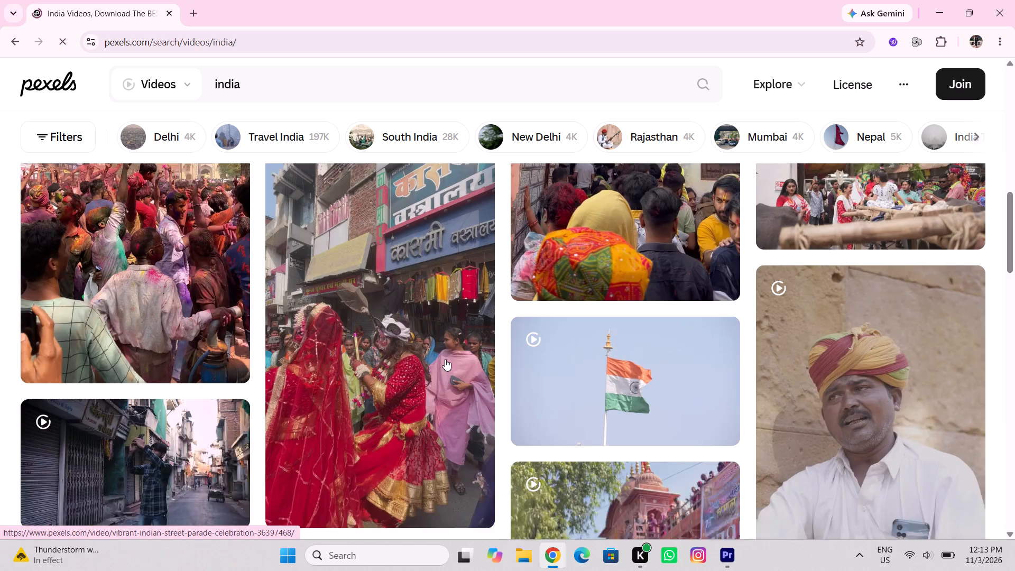
scroll(445, 359, "up", 1)
scroll(439, 373, "down", 7)
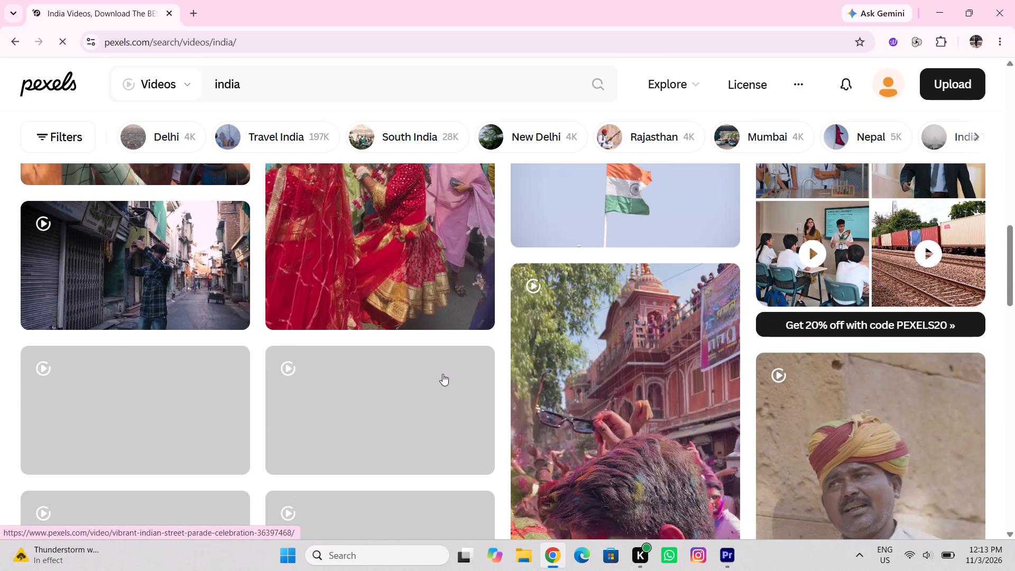
Search Pexels videos for "india night view" and look through the night footage.
left_click(292, 70)
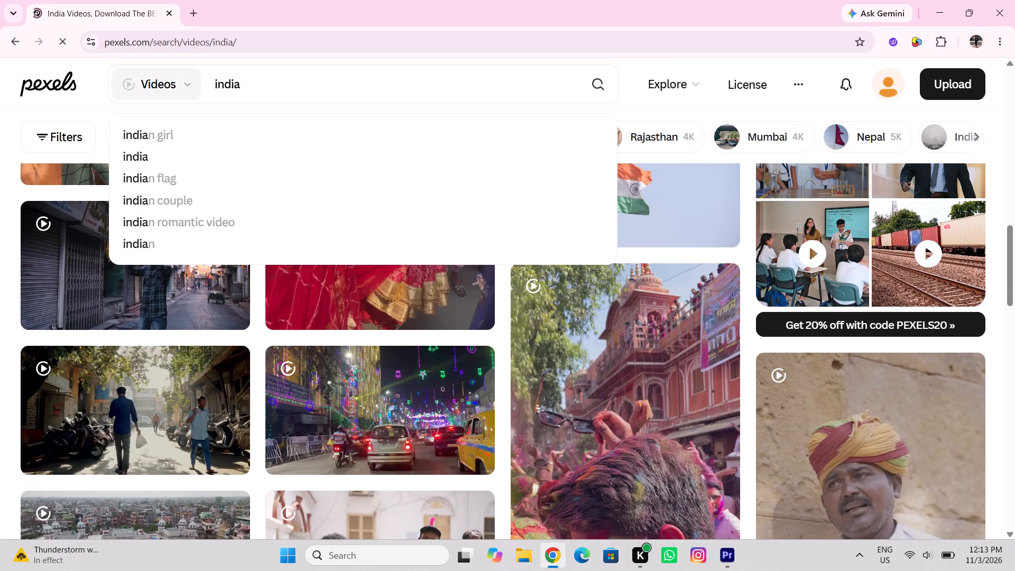
key("space")
type("night c")
key("BackSpace")
type("view")
key("Return")
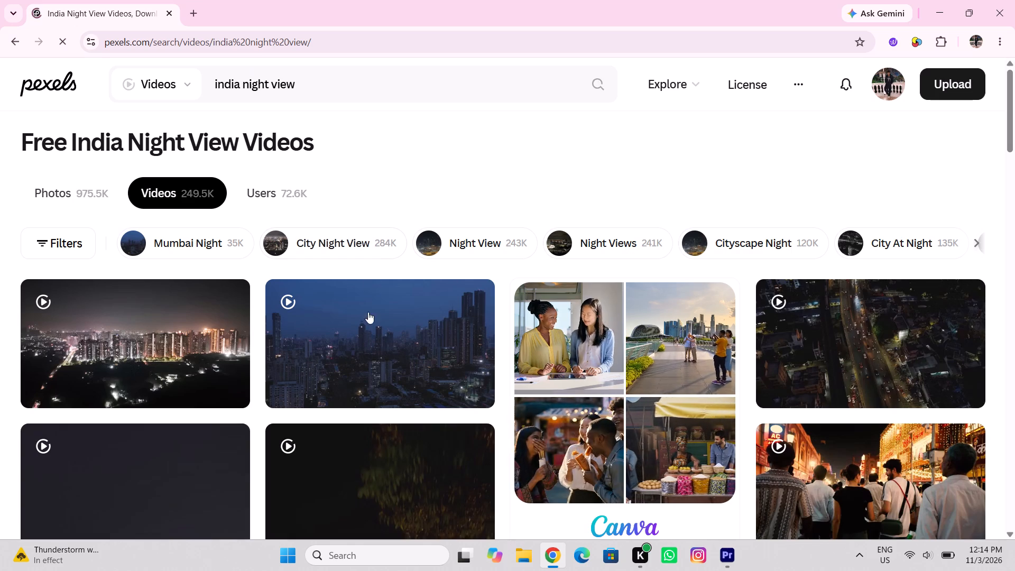
scroll(395, 335, "down", 3)
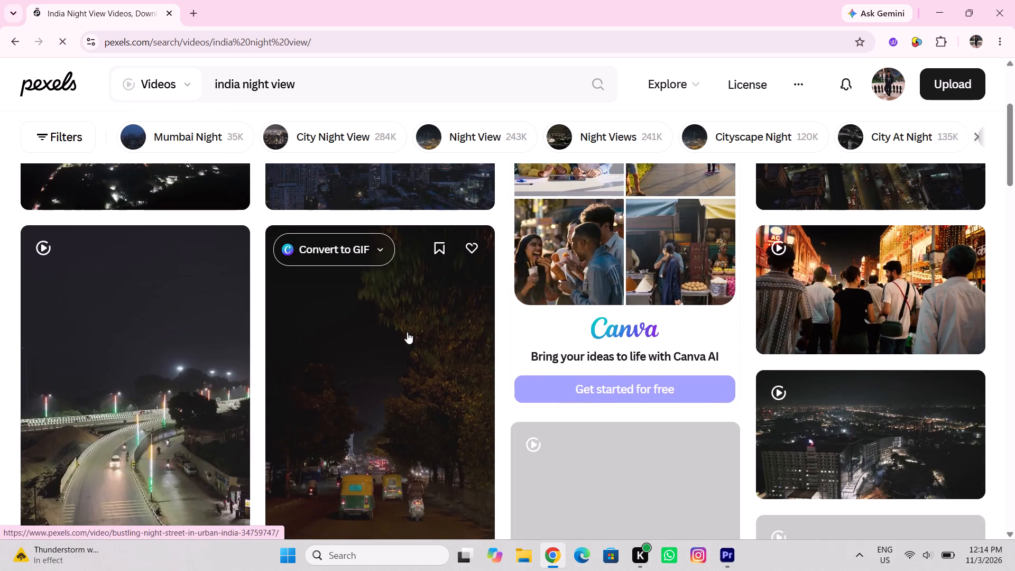
scroll(569, 342, "down", 6)
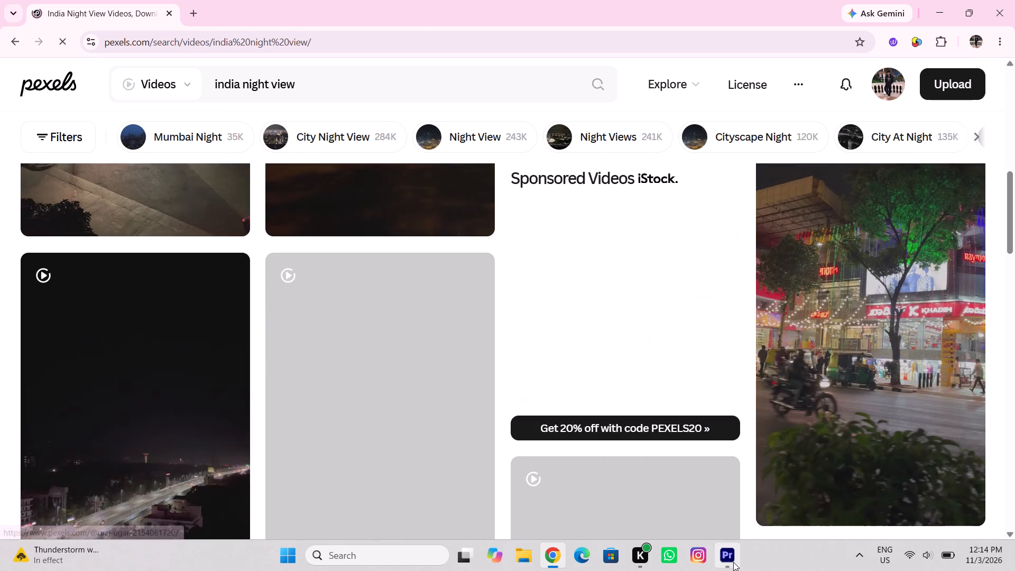
Switch back to Premiere and play the sequence from near its start to the end of the boat clips at 00:00:05:21.
left_click(733, 562)
left_click_drag(606, 330, 502, 358)
key("space")
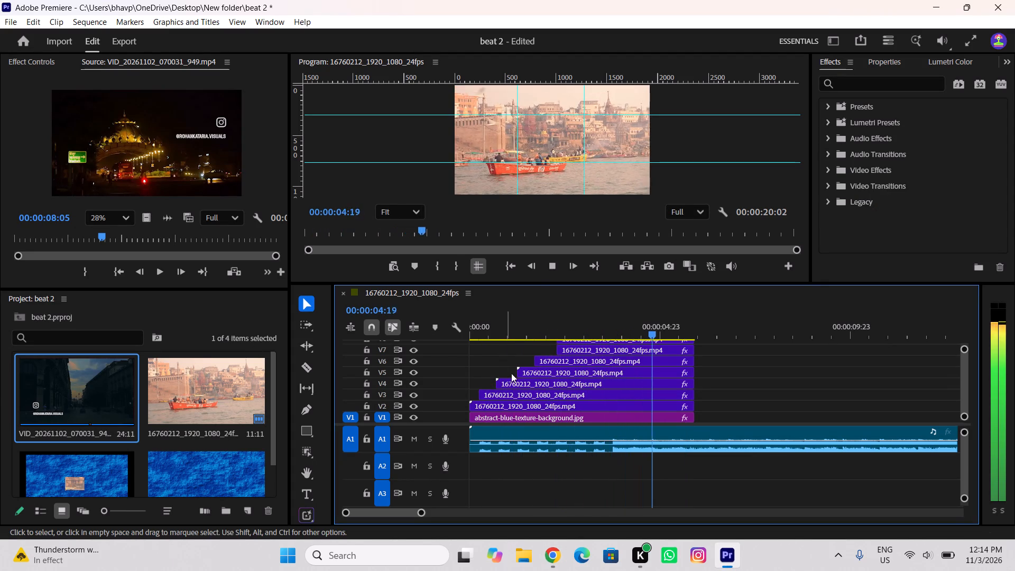
key("space")
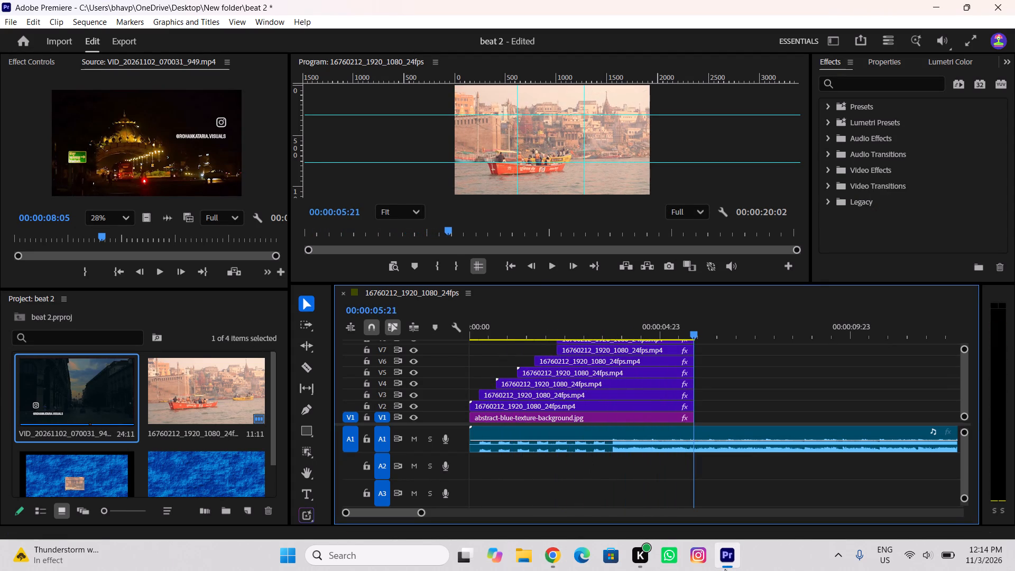
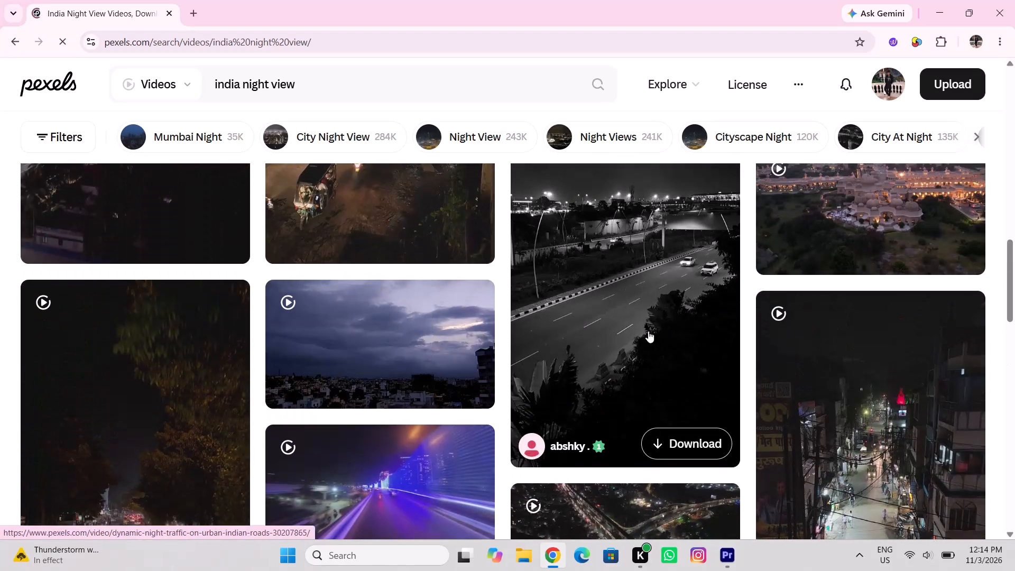
Look further through the Pexels "india night view" video results for footage that suits the edit.
scroll(556, 308, "down", 4)
scroll(413, 378, "down", 4)
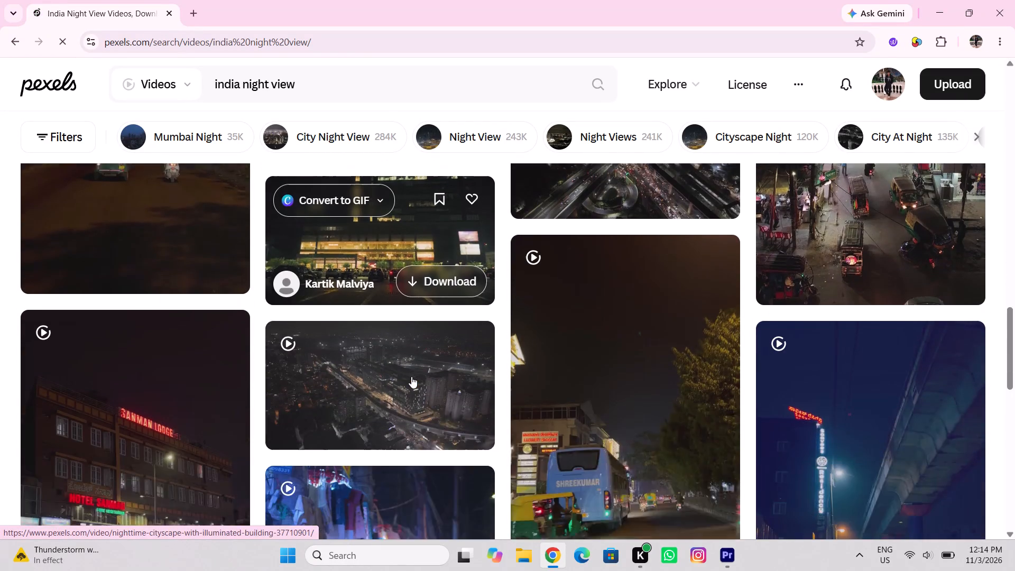
scroll(313, 384, "up", 17)
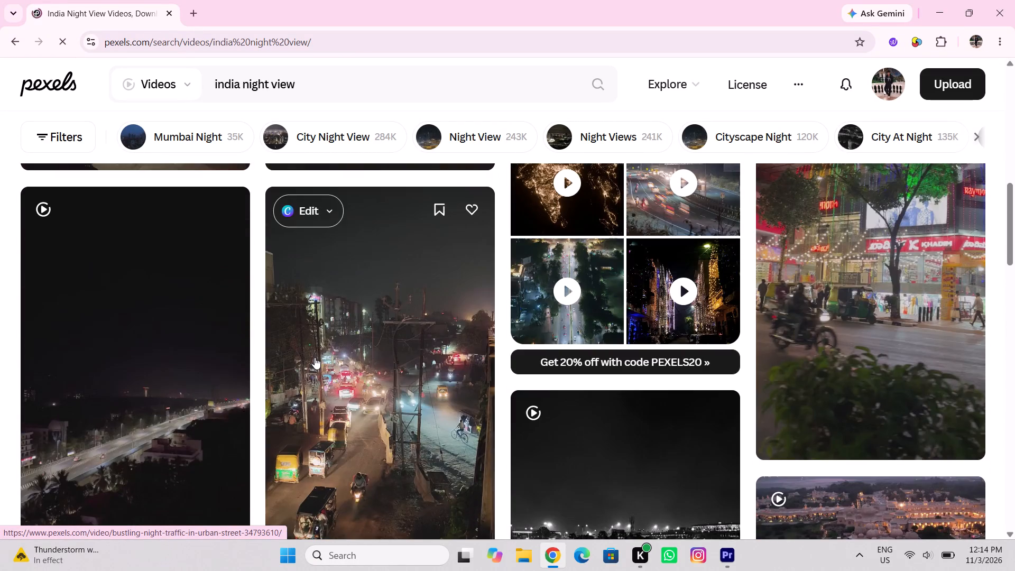
scroll(315, 357, "up", 9)
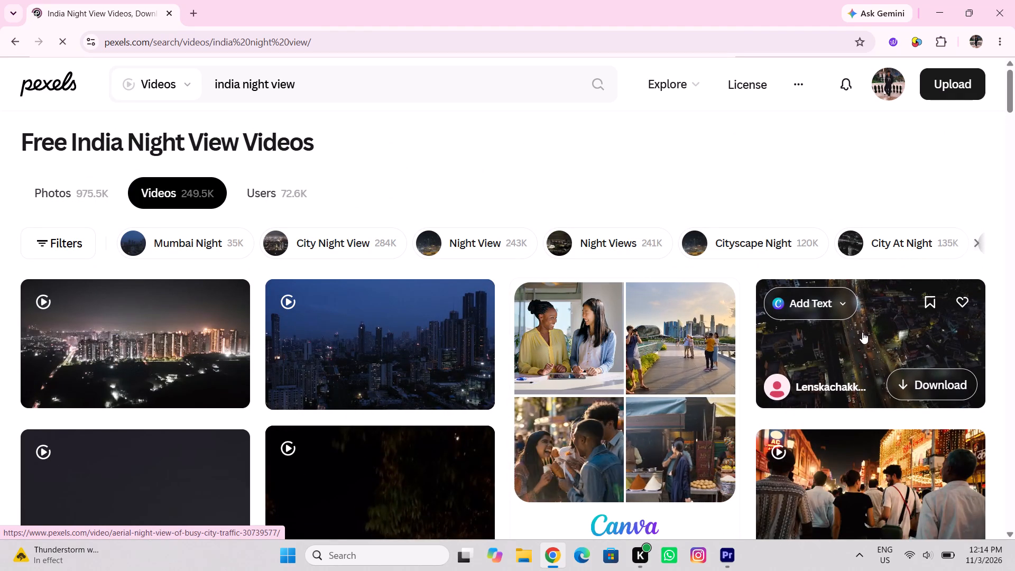
Open the aerial night view of busy city traffic video, preview it and check its details and similar clips.
scroll(867, 332, "down", 1)
left_click(851, 284)
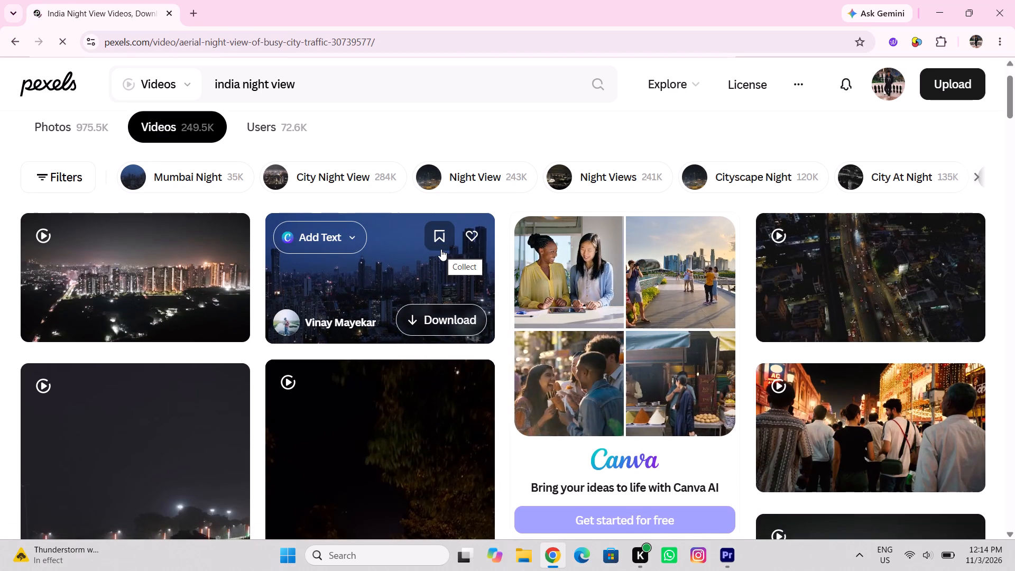
left_click(831, 276)
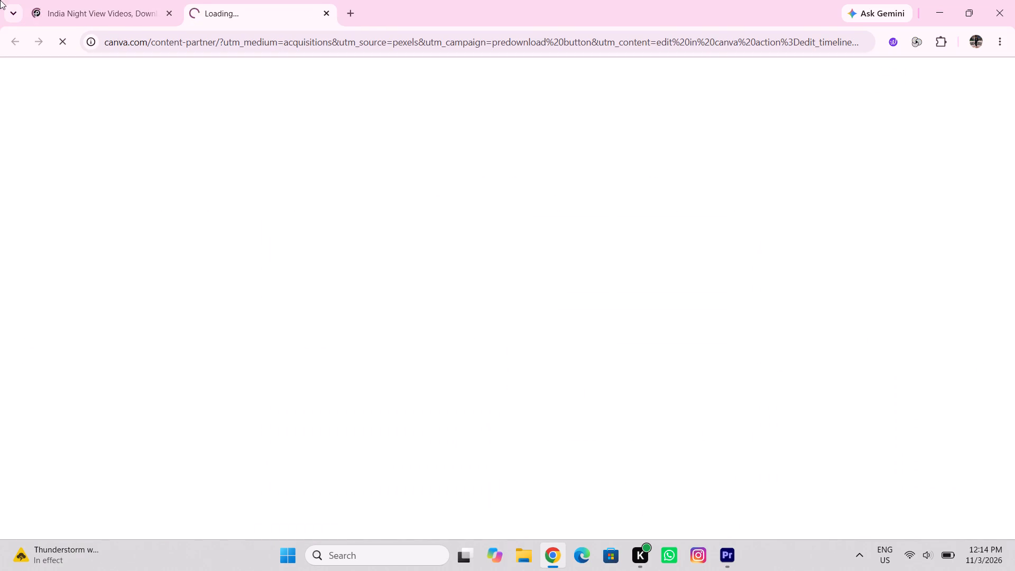
left_click(124, 0)
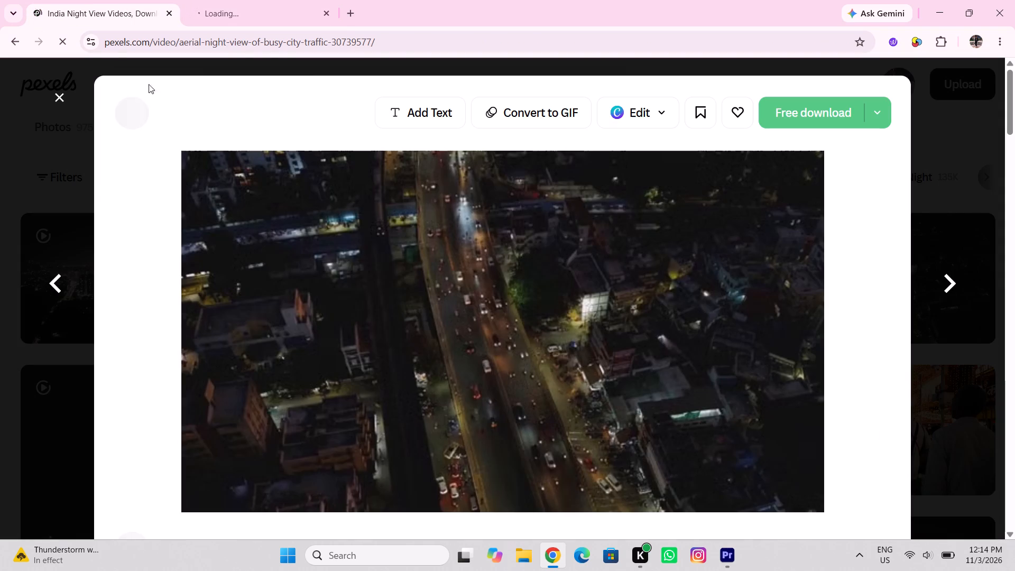
left_click(328, 12)
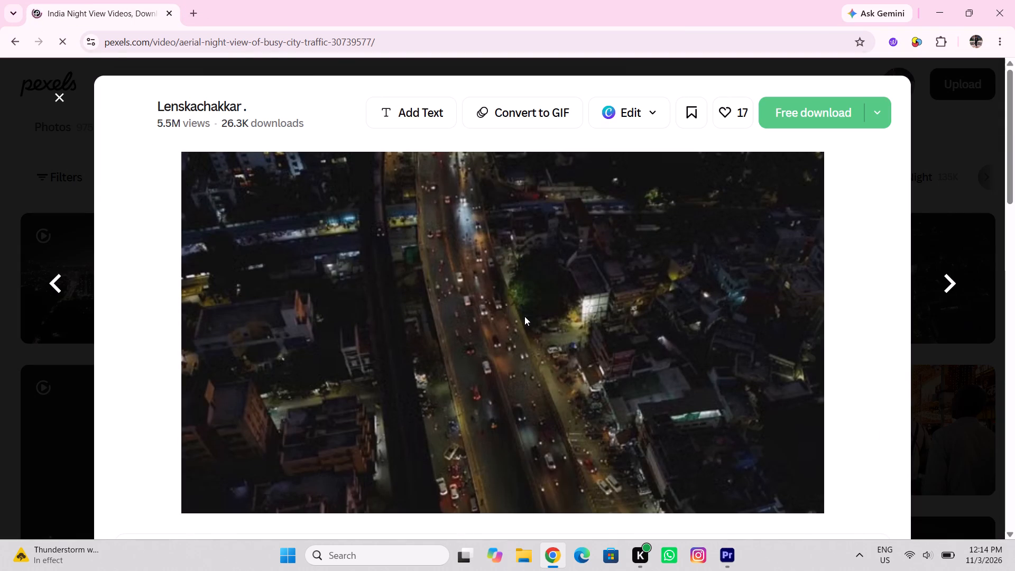
left_click(524, 316)
left_click(524, 316)
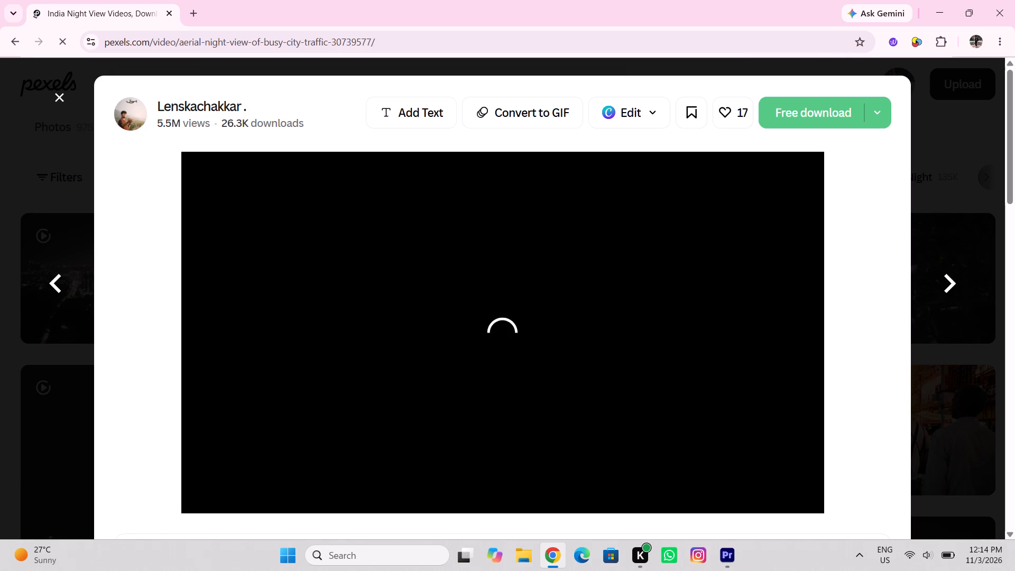
left_click_drag(1014, 263, 456, 224)
scroll(483, 326, "up", 3)
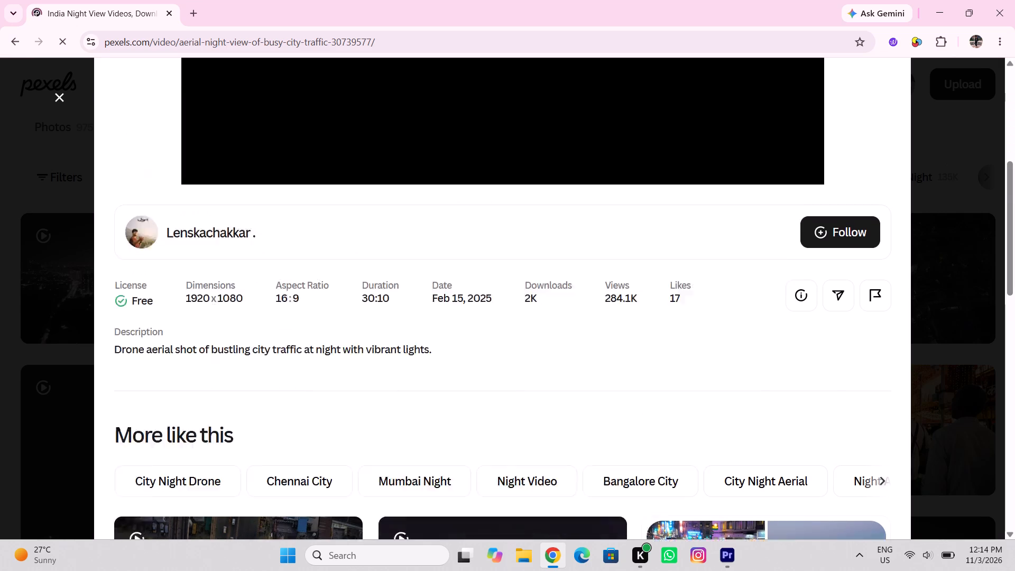
scroll(492, 334, "up", 2)
scroll(497, 339, "down", 6)
scroll(495, 389, "down", 2)
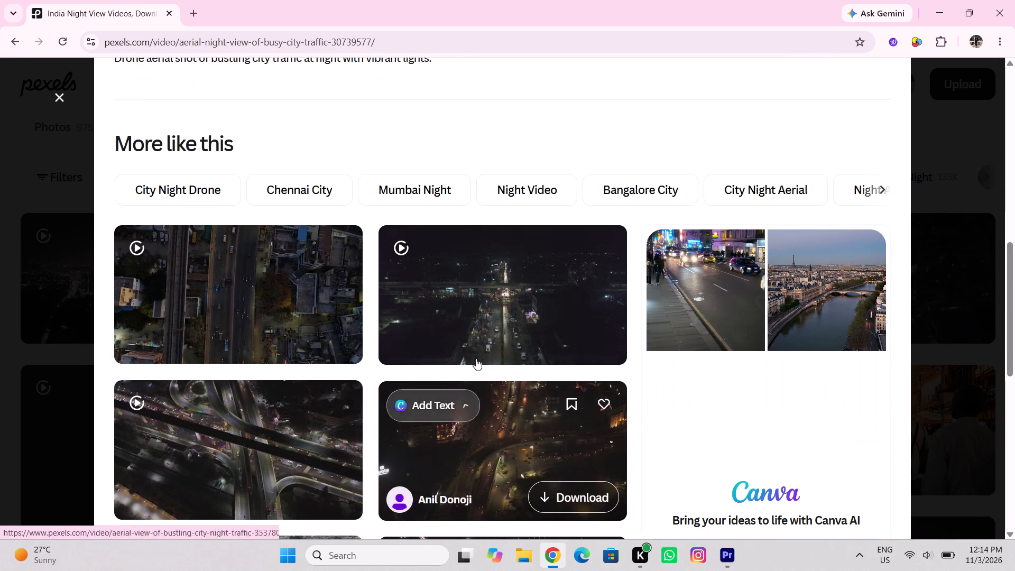
scroll(488, 316, "up", 6)
scroll(468, 265, "up", 6)
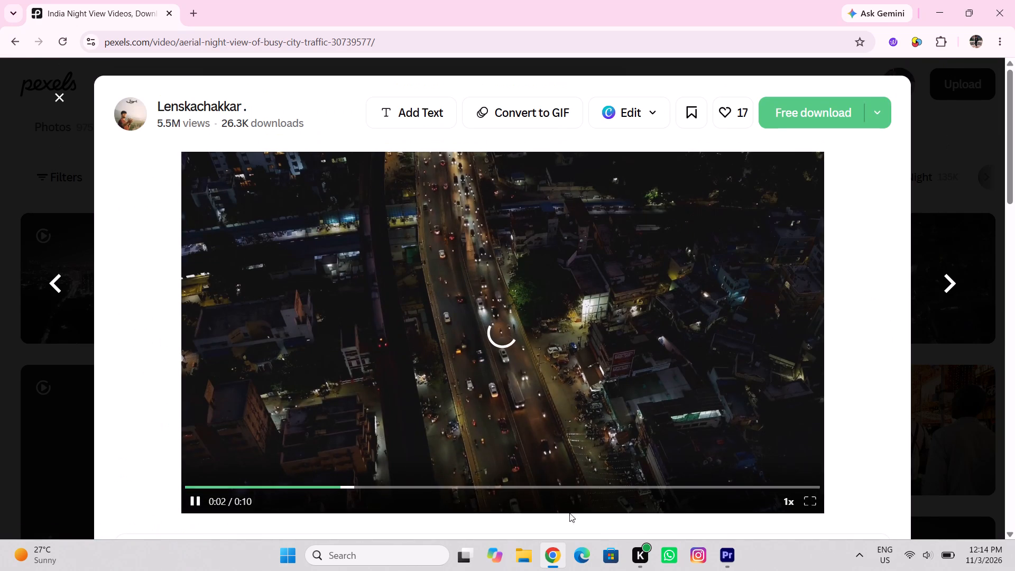
Switch to Premiere and play the reference video in the Source monitor from about 5 seconds to 00:00:06:11.
left_click(723, 551)
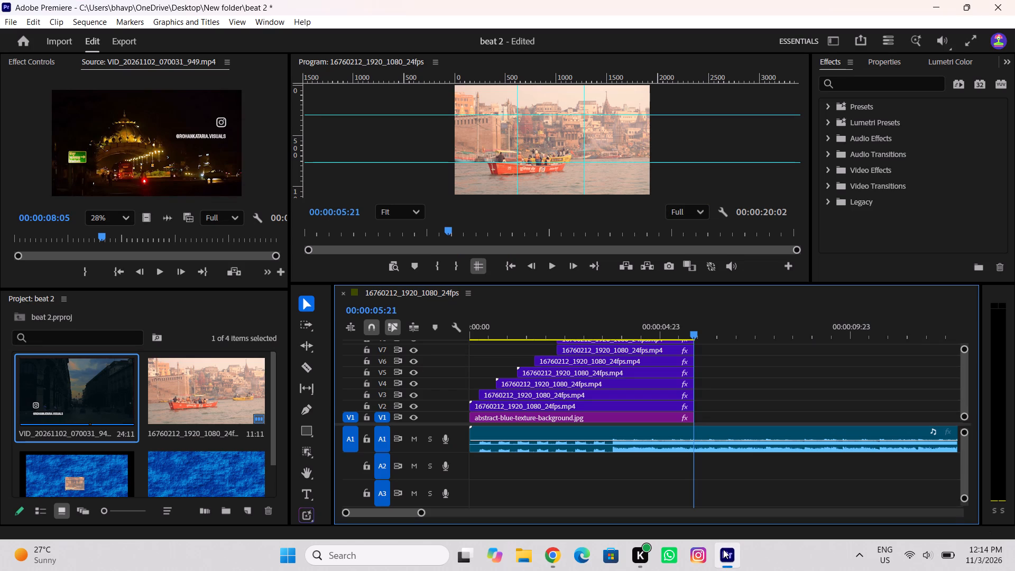
left_click_drag(91, 238, 69, 248)
key("space")
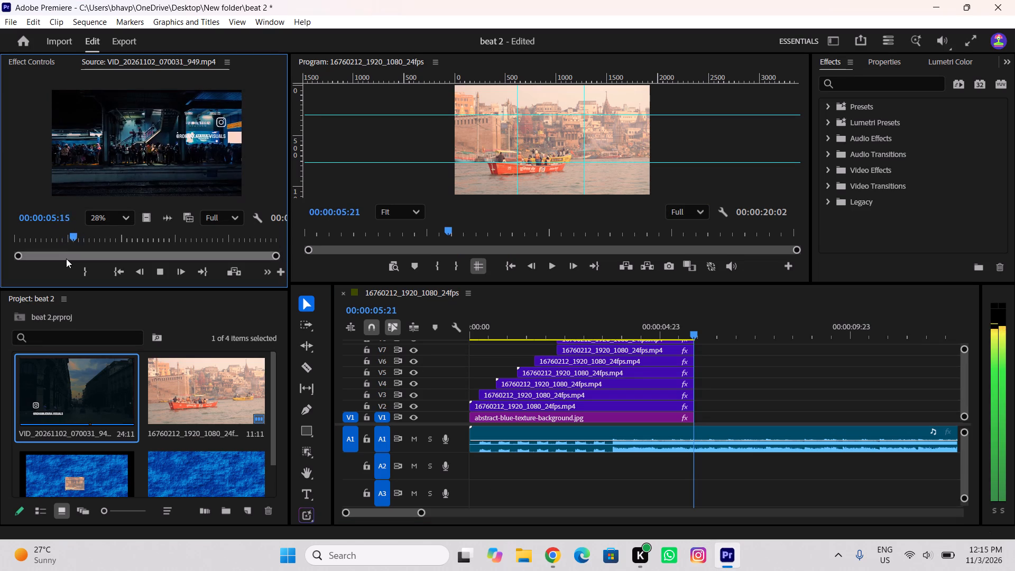
key("space")
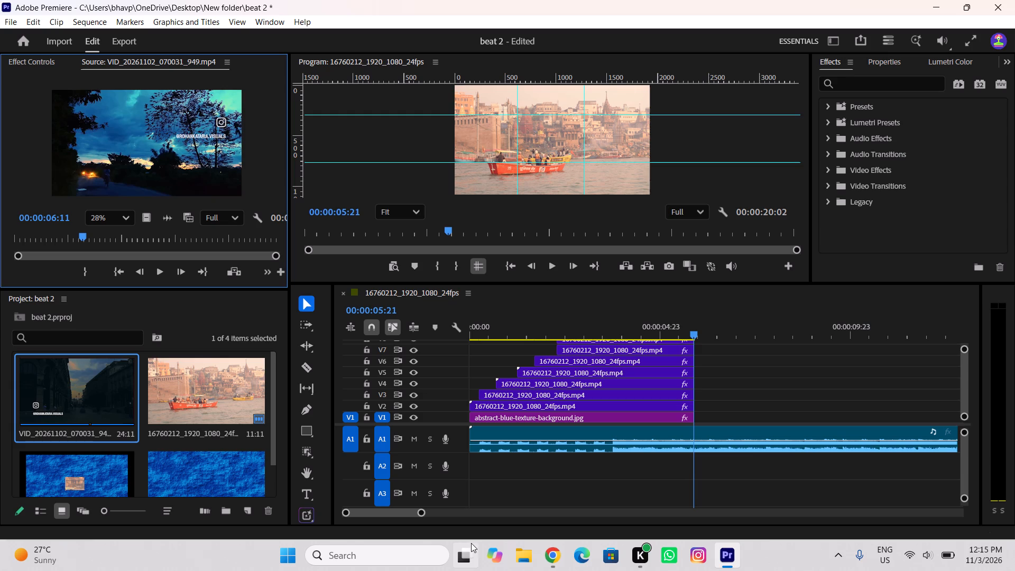
Switch back to Chrome, close the aerial traffic video and search Pexels videos for "india evening".
left_click_drag(560, 548, 560, 559)
left_click(560, 554)
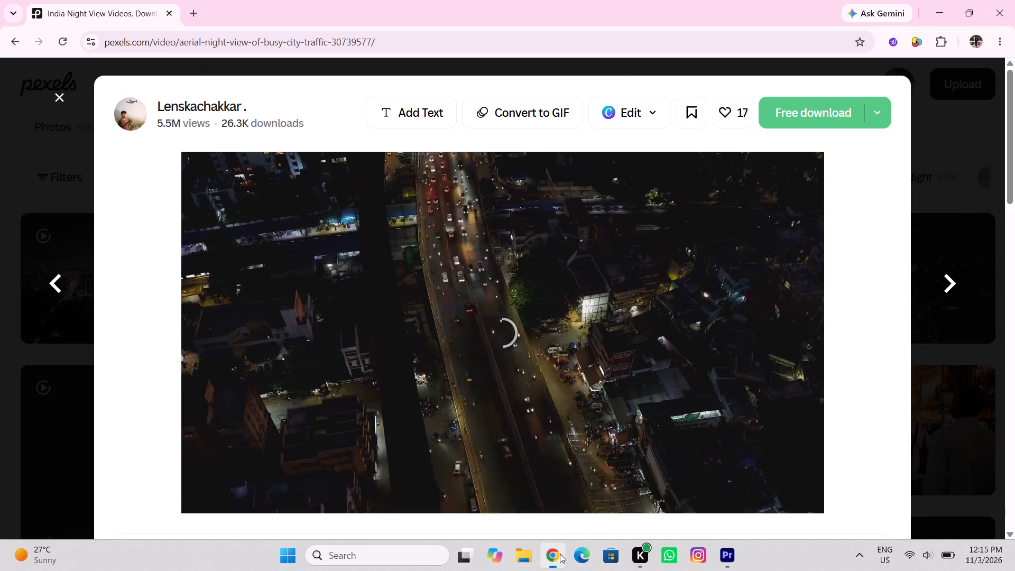
left_click(38, 198)
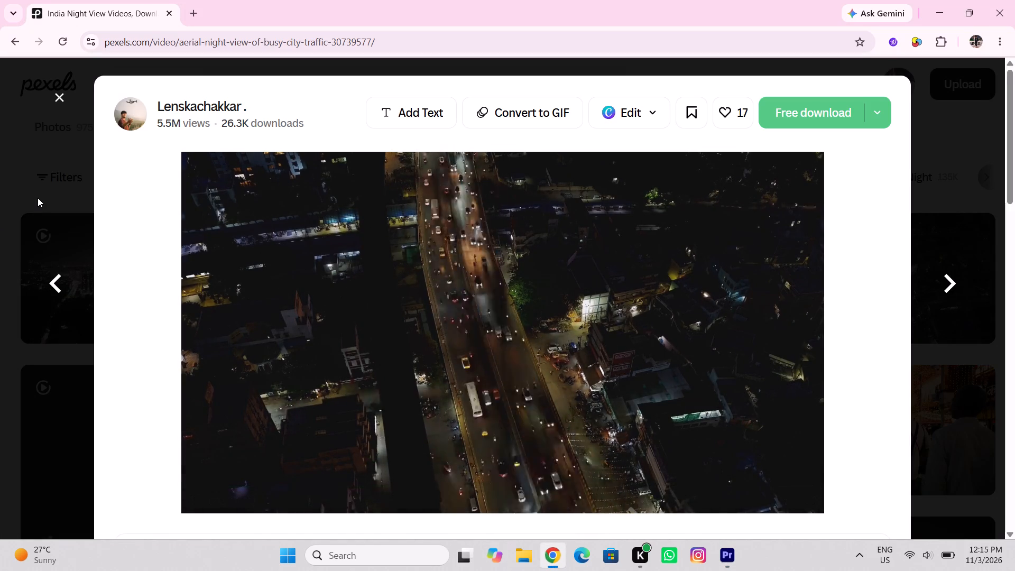
left_click_drag(301, 87, 302, 88)
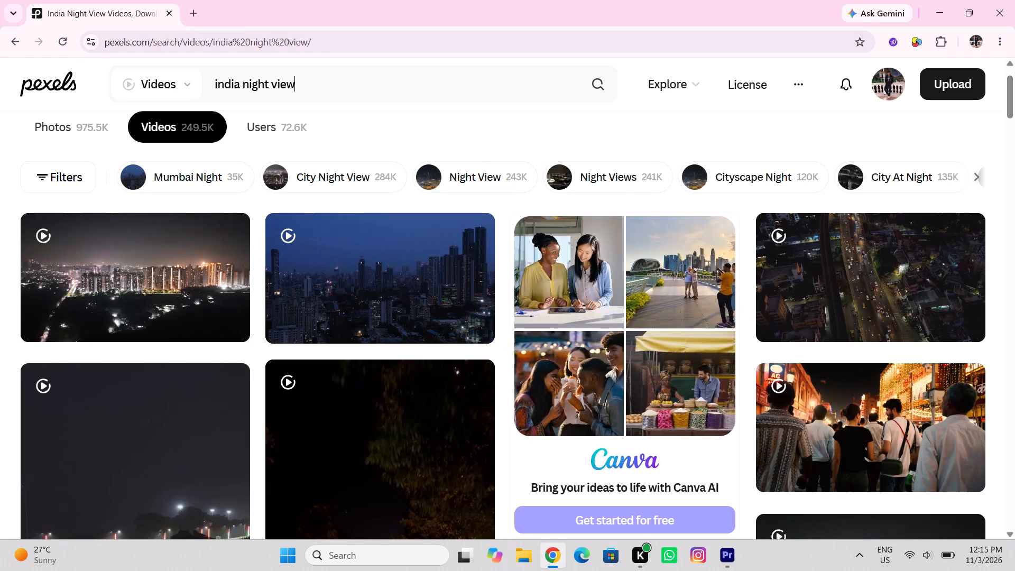
left_click_drag(302, 88, 242, 113)
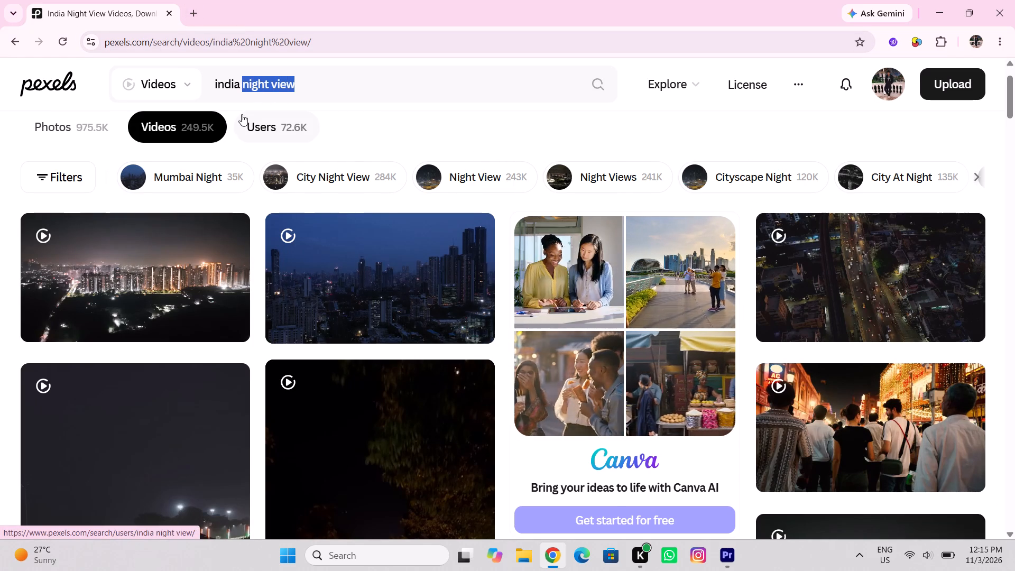
type("even")
type("ing")
key("Return")
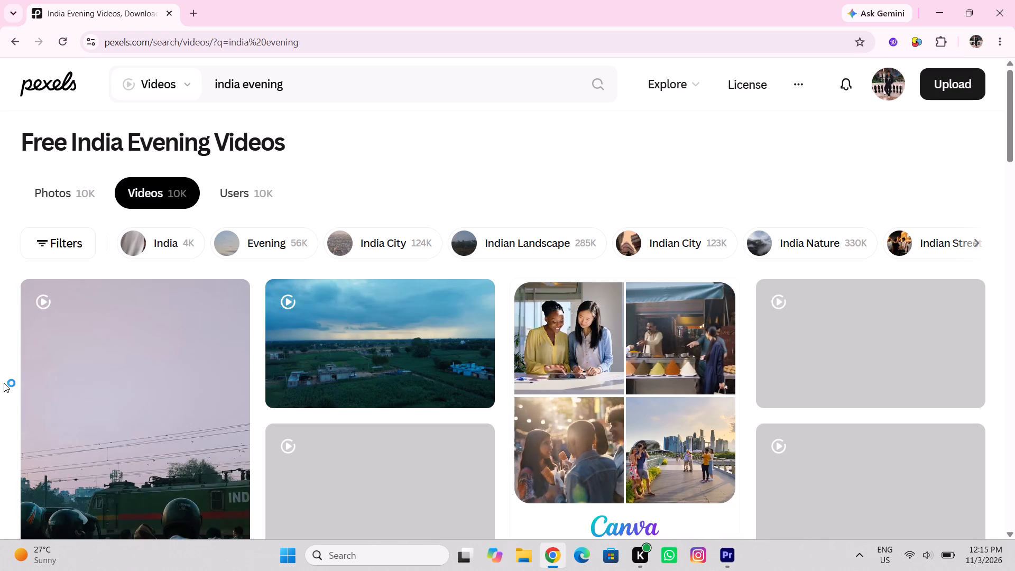
Browse the India evening videos and download the dusk clip of a tree-lined road with street lamps.
scroll(6, 381, "down", 2)
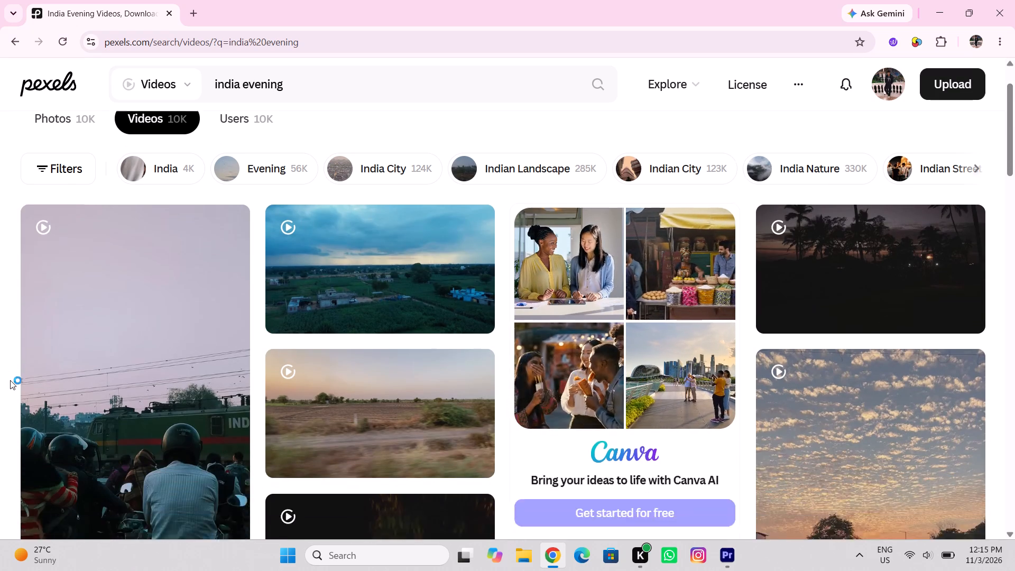
scroll(251, 297, "down", 1)
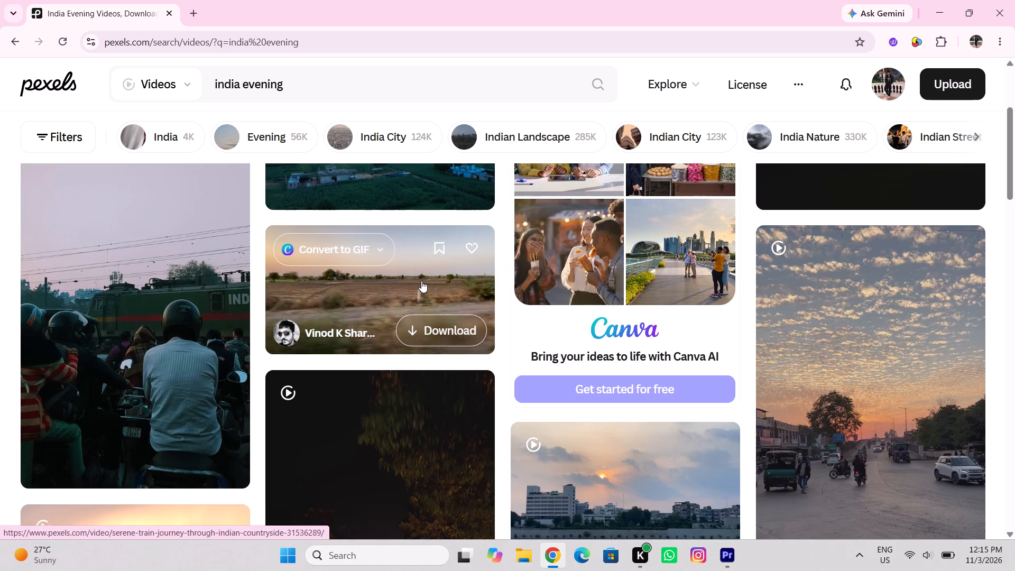
scroll(420, 281, "down", 3)
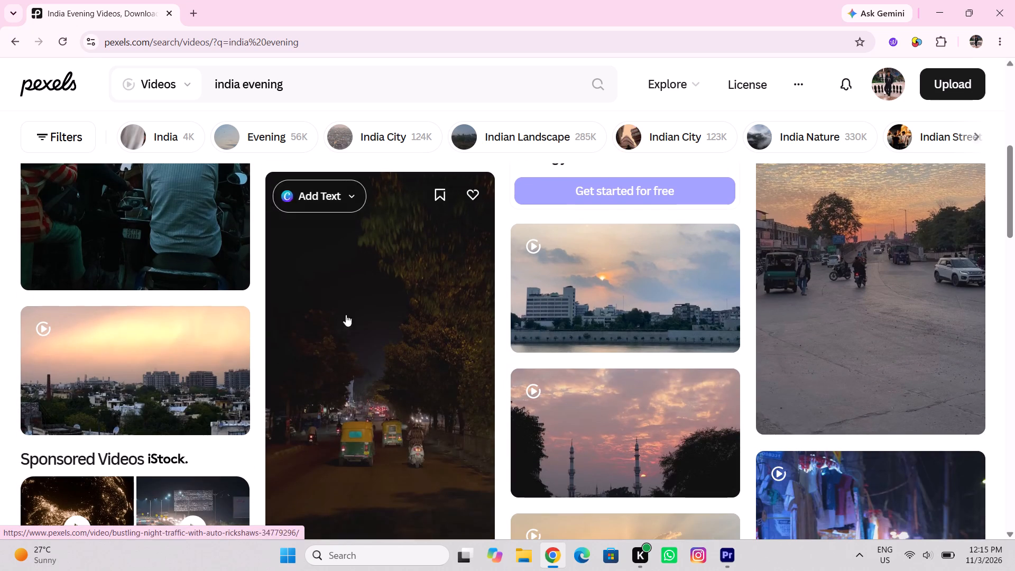
scroll(161, 363, "down", 3)
scroll(421, 334, "down", 3)
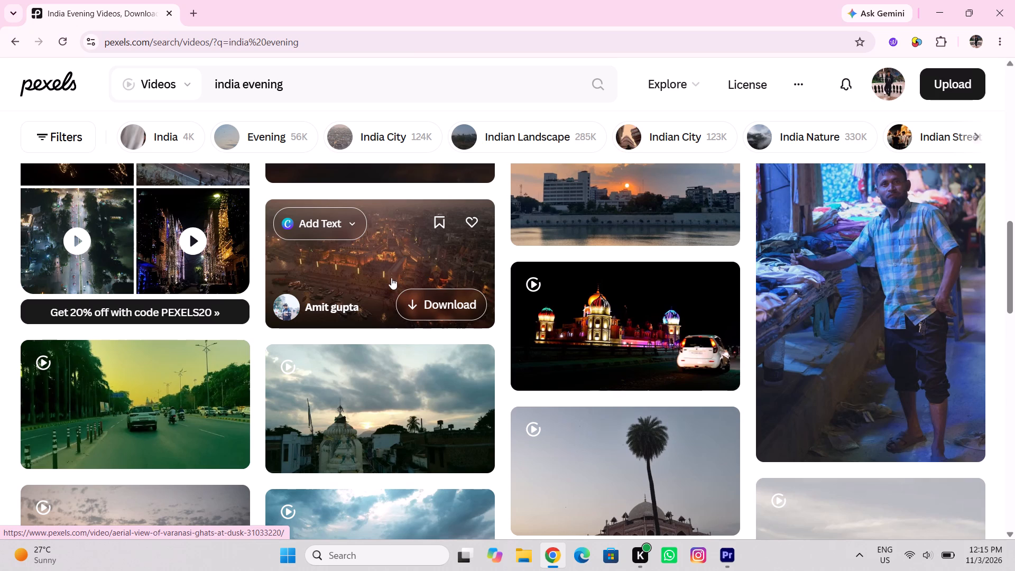
scroll(376, 312, "down", 2)
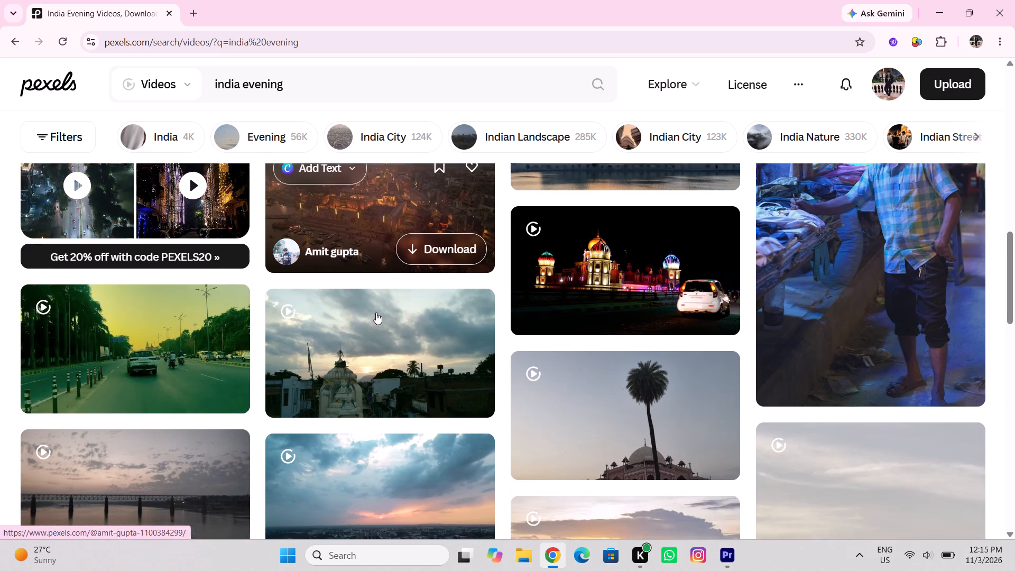
scroll(617, 428, "down", 1)
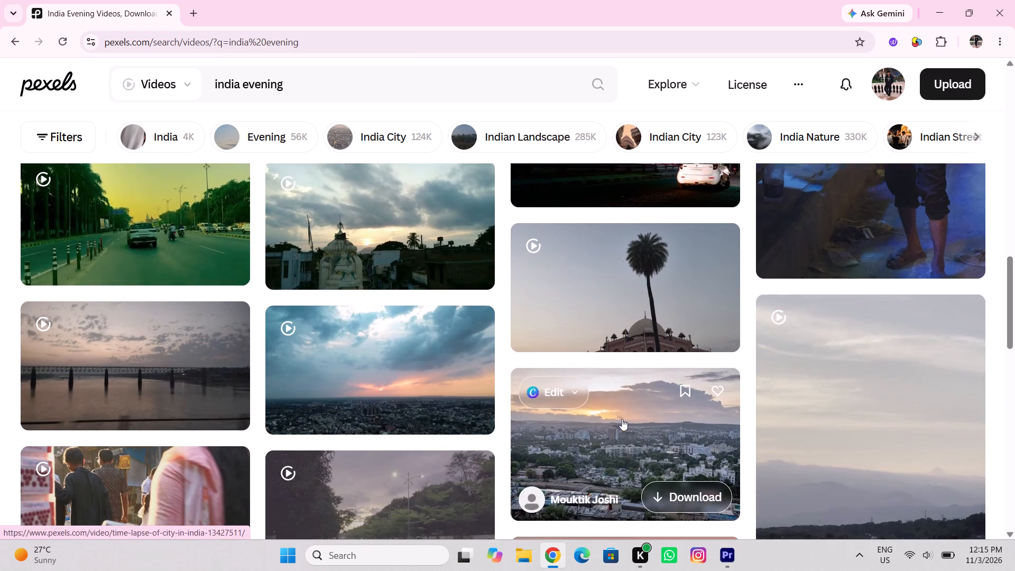
scroll(441, 412, "down", 2)
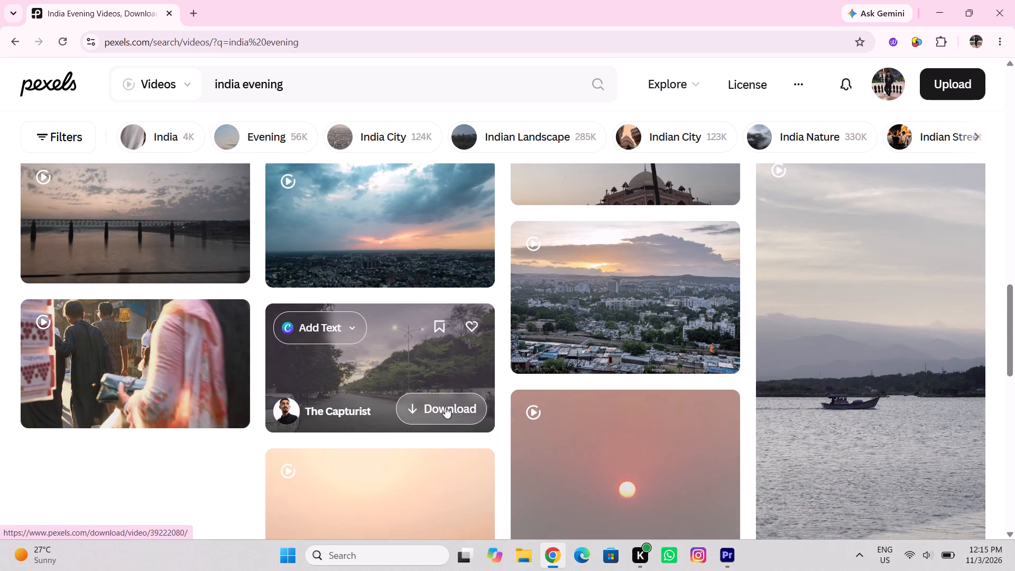
left_click(451, 475)
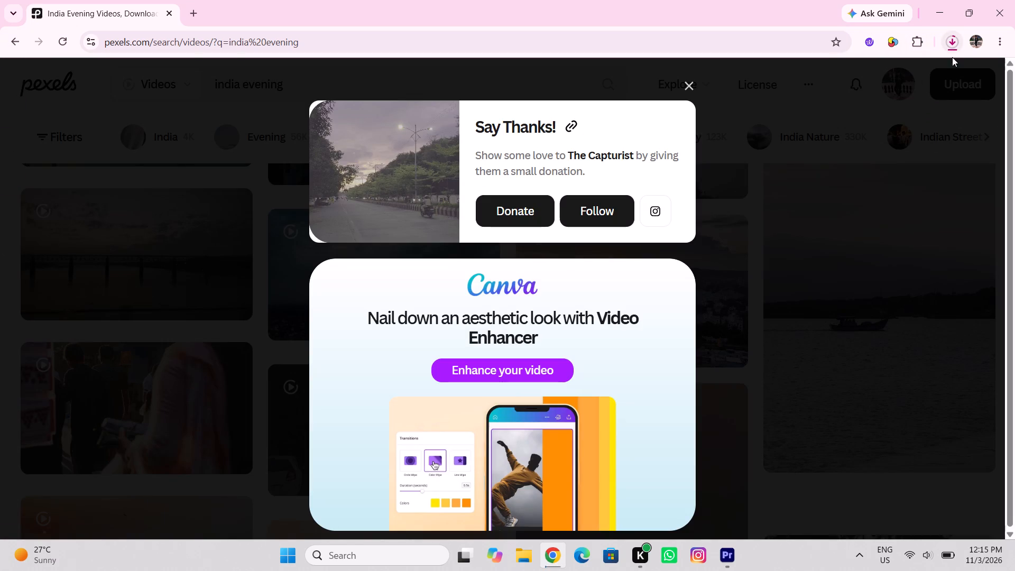
Switch to Premiere, scrub and play the boat collage sequence to review it, and return the playhead to 00:00:00:00.
left_click(736, 563)
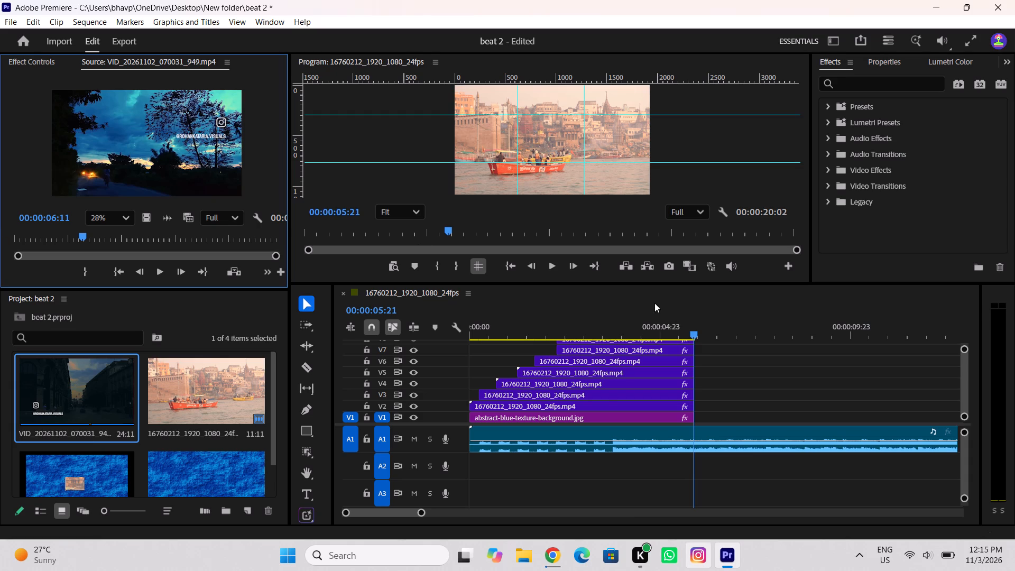
left_click_drag(609, 324, 667, 355)
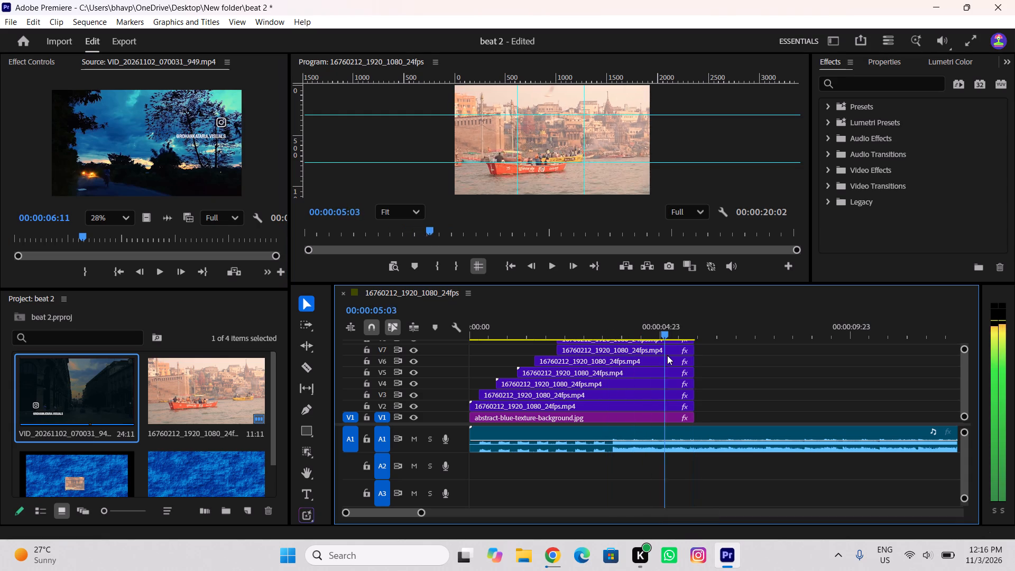
left_click_drag(667, 355, 699, 390)
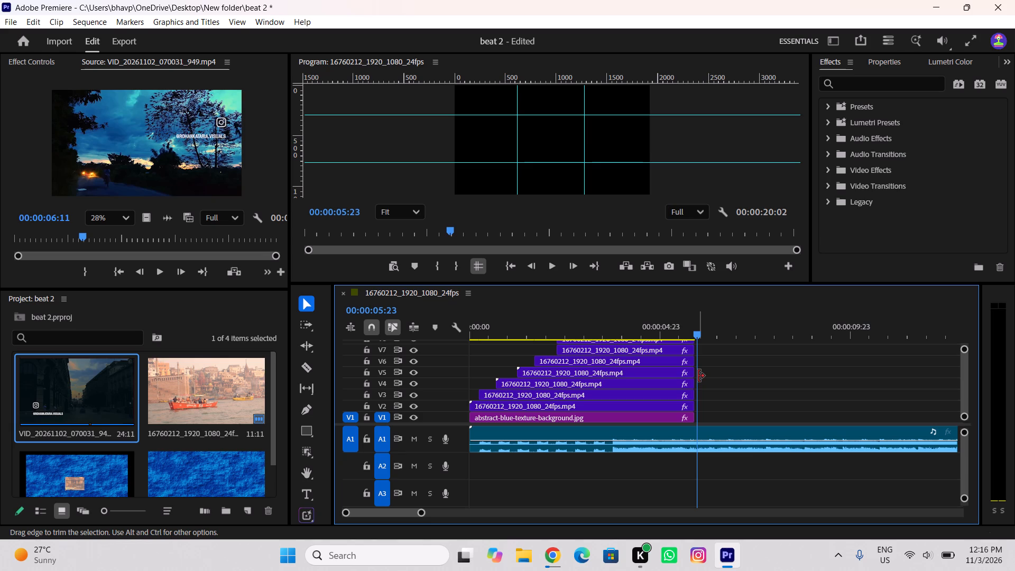
left_click_drag(694, 333, 476, 407)
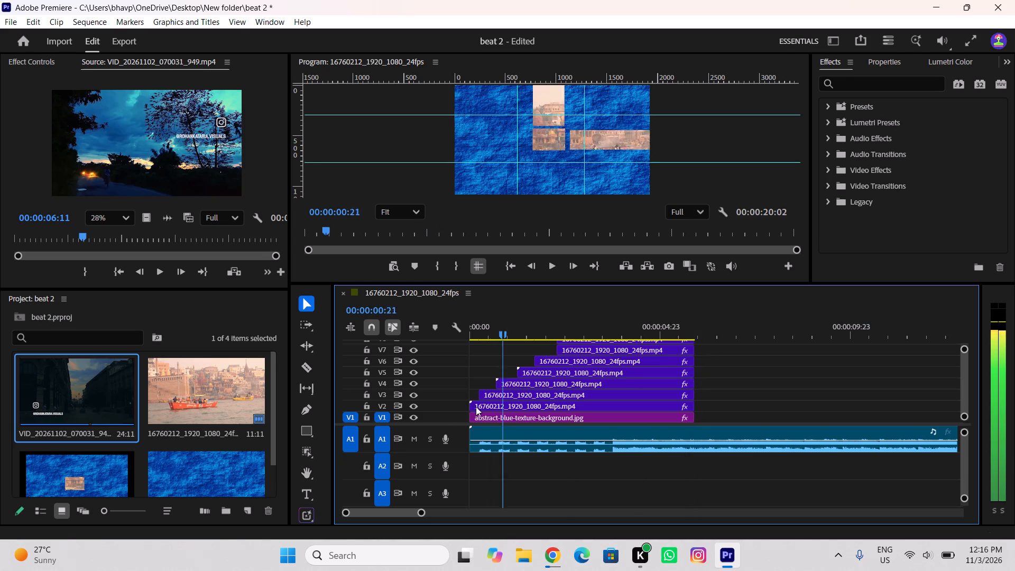
left_click_drag(476, 407, 427, 418)
key("space")
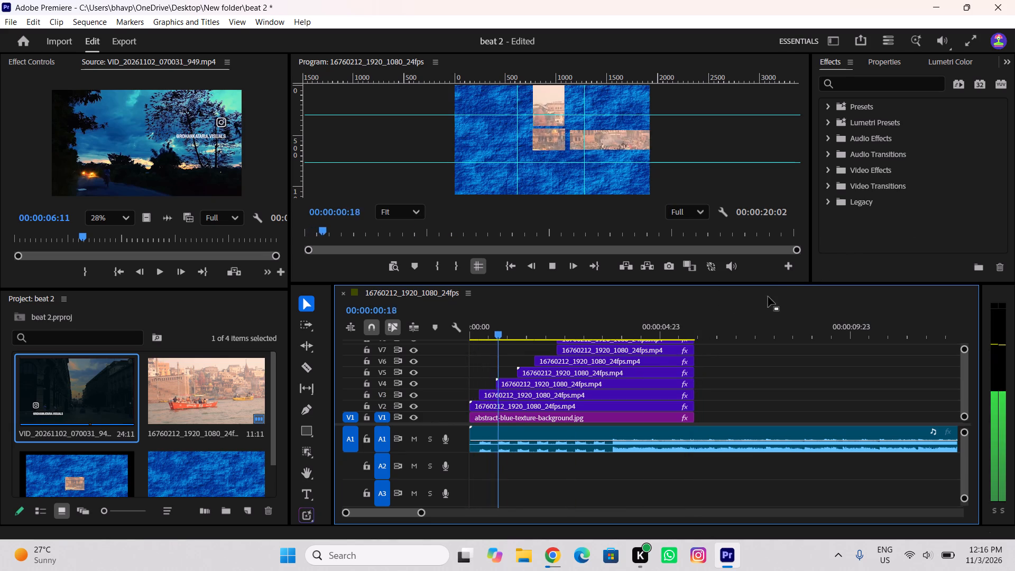
key("space")
key("space")
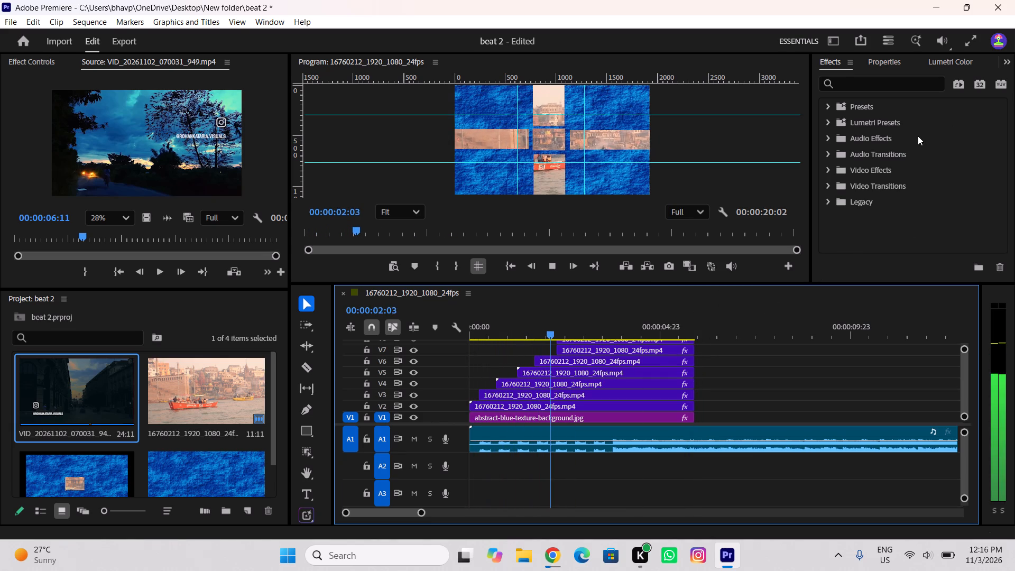
key("space")
key("space")
left_click_drag(579, 337, 575, 338)
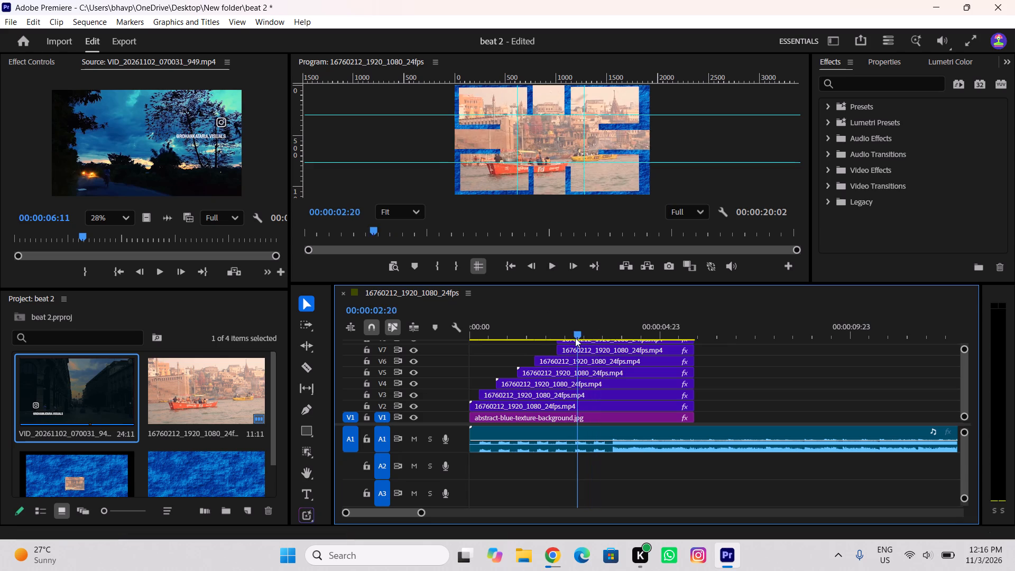
left_click_drag(575, 338, 440, 373)
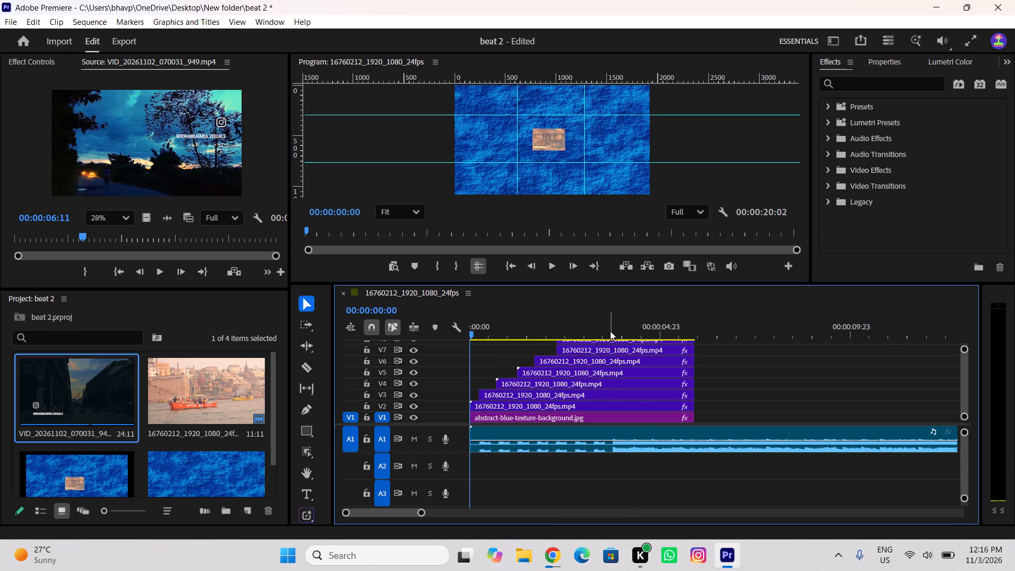
Play the boat collage sequence from its beginning twice to review the beat timing, stopping at 00:00:05:21.
left_click_drag(610, 328, 380, 373)
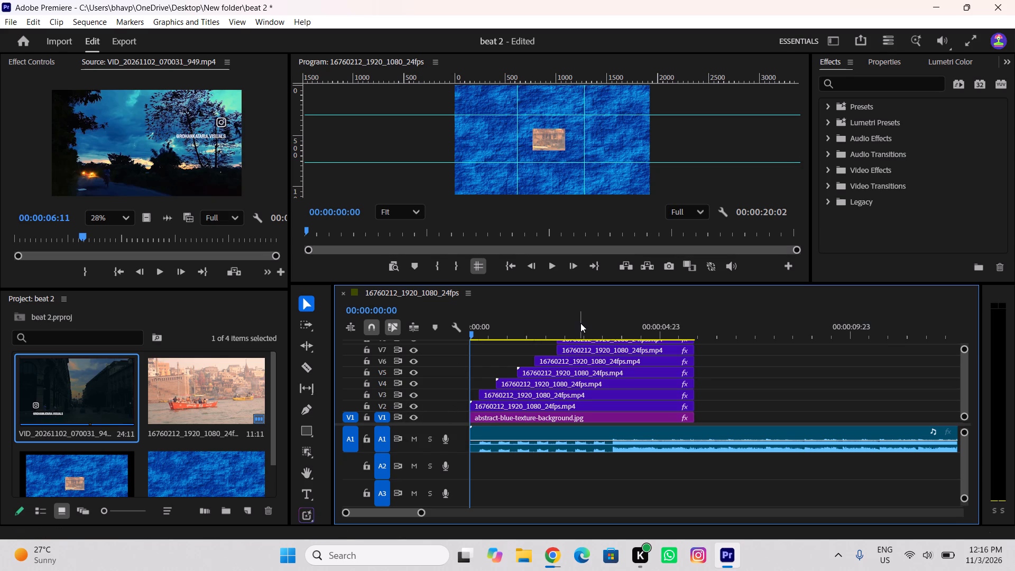
left_click_drag(580, 323, 347, 342)
key("space")
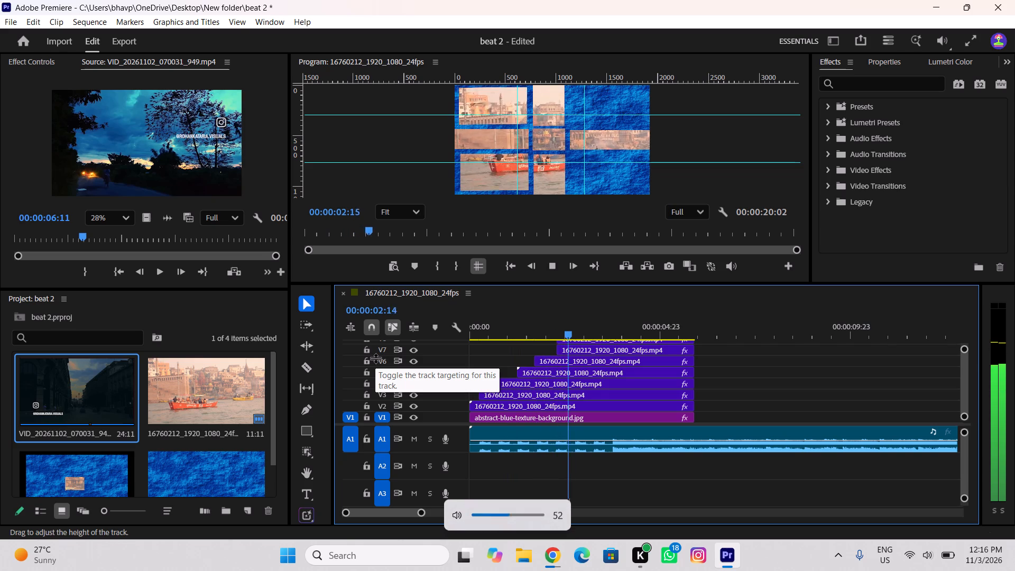
key("space")
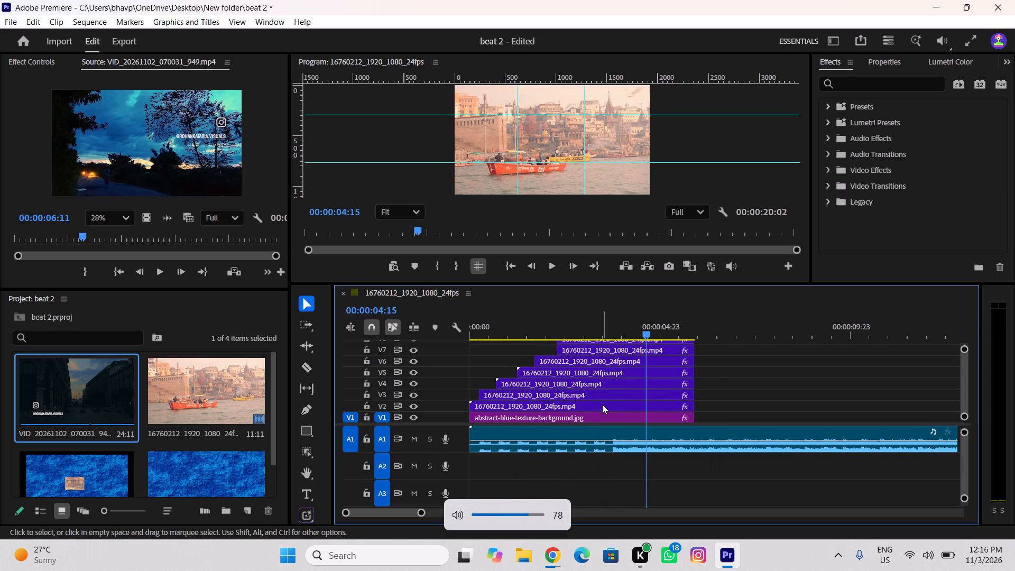
left_click_drag(627, 315, 397, 386)
key("space")
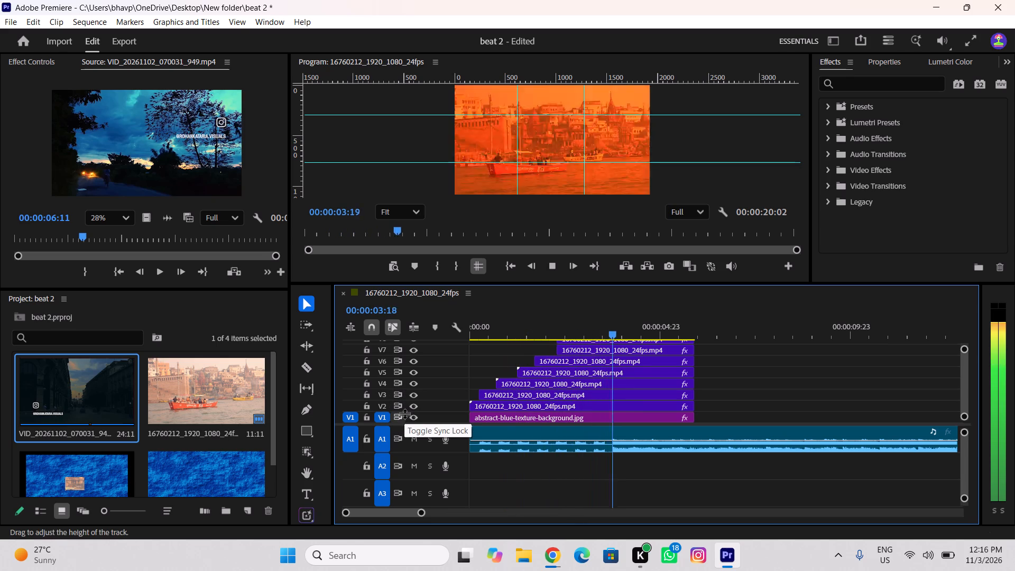
key("space")
key("space")
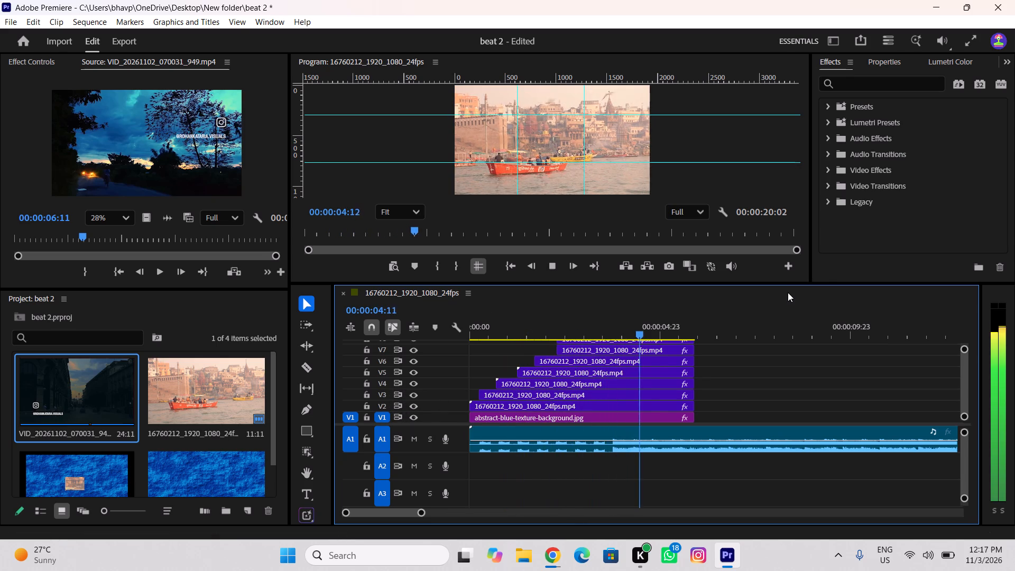
key("space")
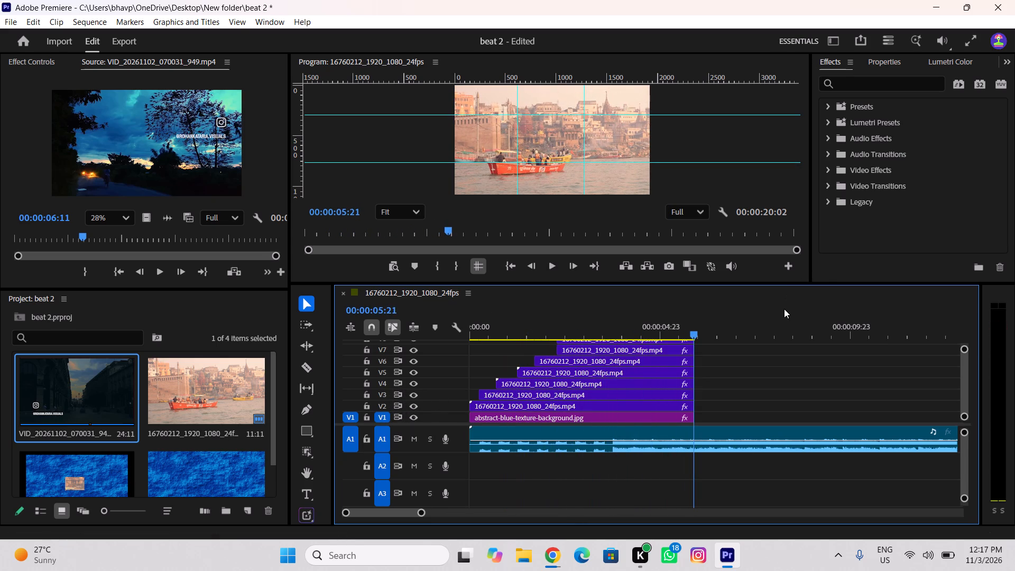
Switch to Chrome and dismiss the post-download pop-up covering the India evening video results.
left_click(552, 555)
left_click(799, 202)
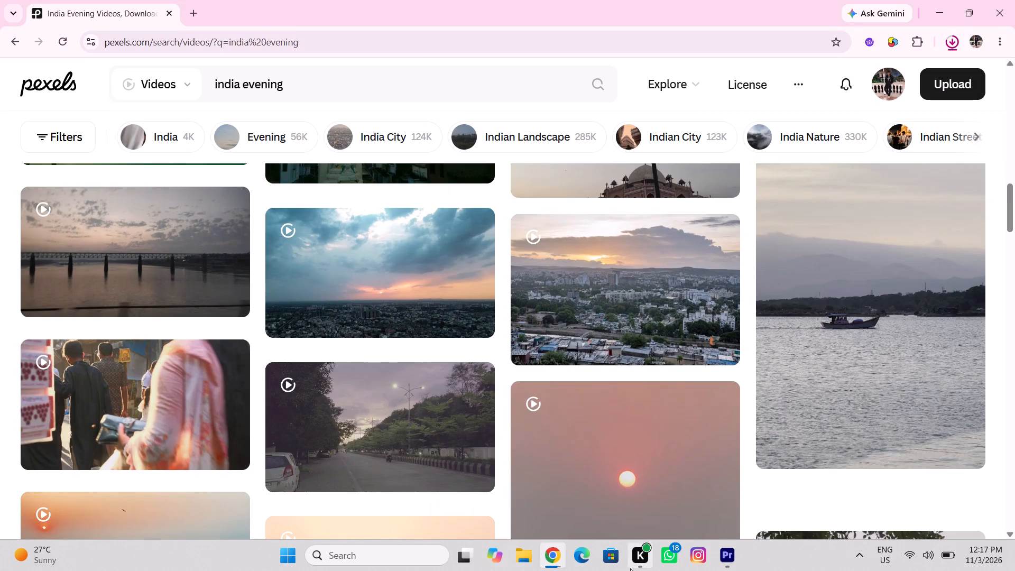
Switch to Premiere and play the reference video in the Source monitor from 00:00:06:11 to 00:00:08:15.
left_click(736, 549)
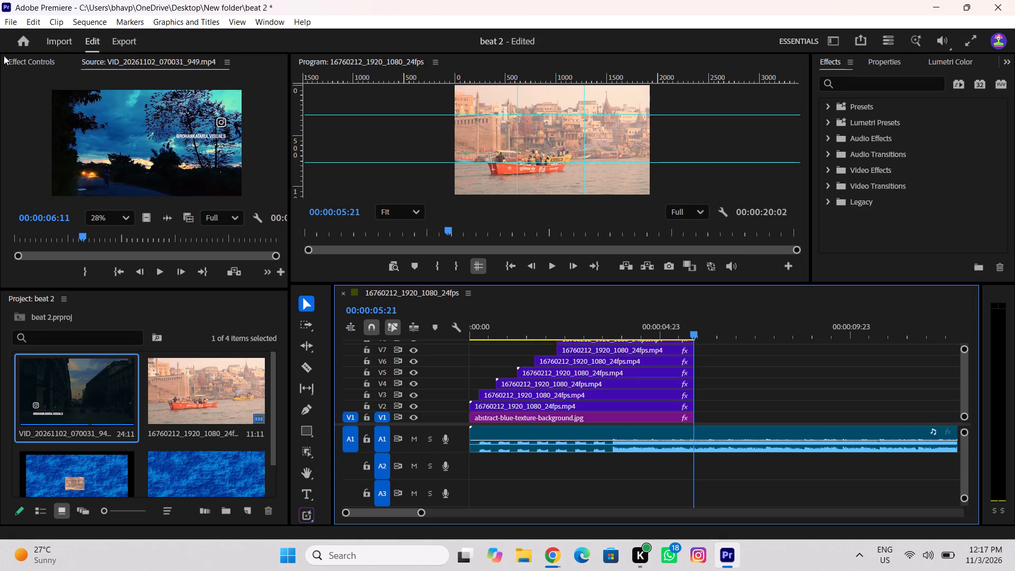
left_click(150, 131)
key("space")
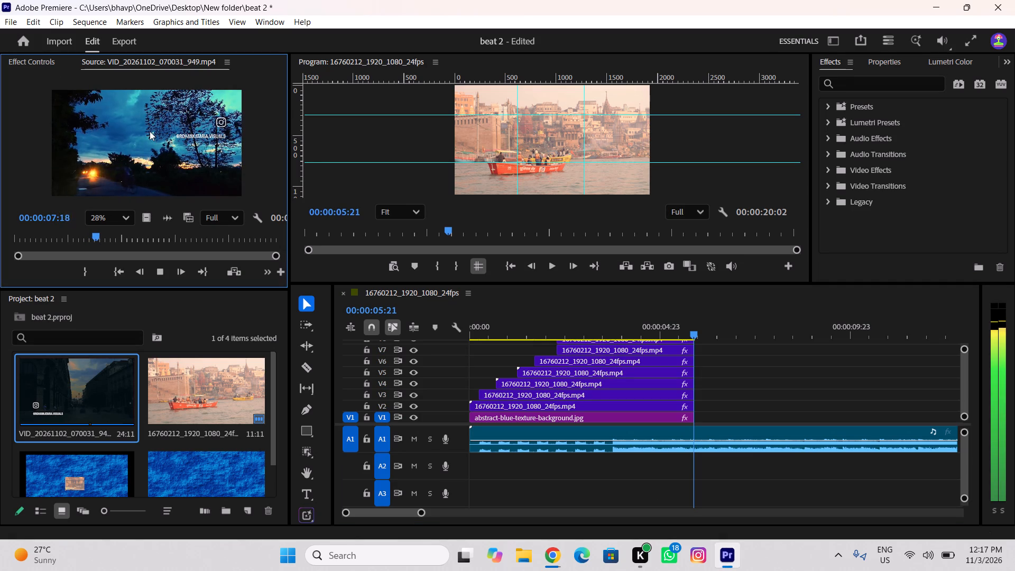
key("space")
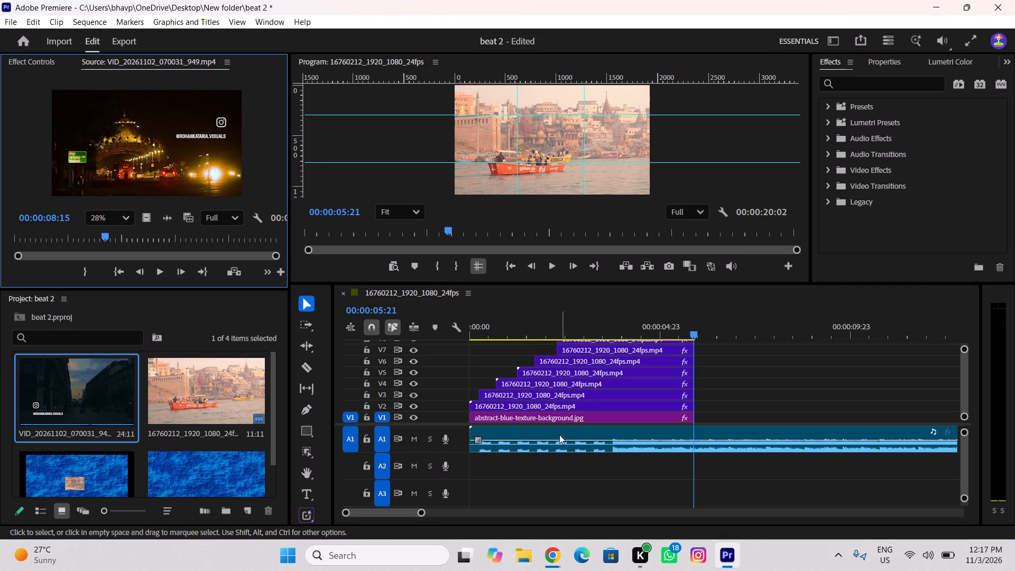
Switch to Chrome, look further through the India evening results and search Pexels videos for "india evening train".
left_click(566, 558)
scroll(314, 386, "down", 9)
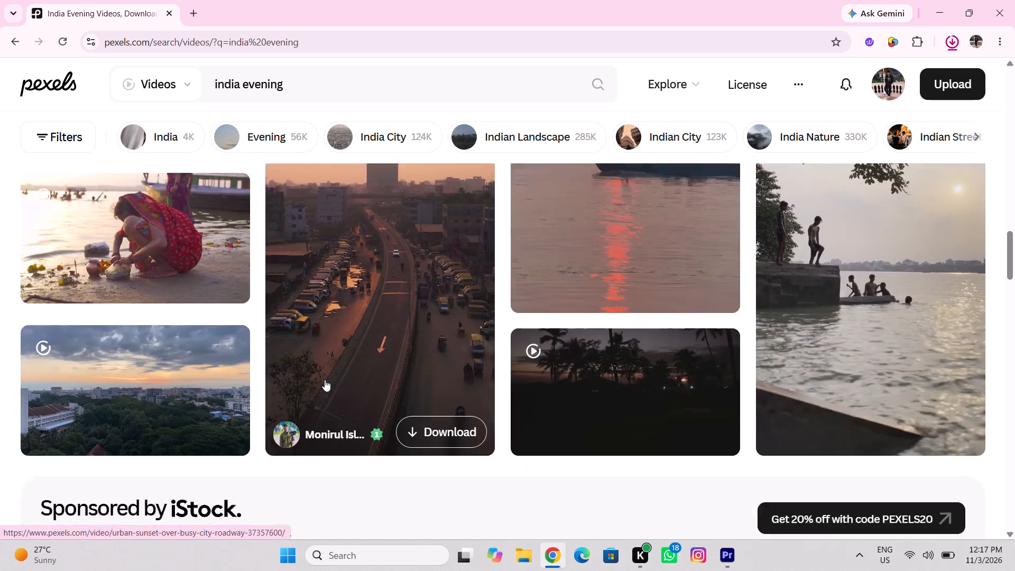
scroll(338, 385, "down", 4)
left_click(331, 92)
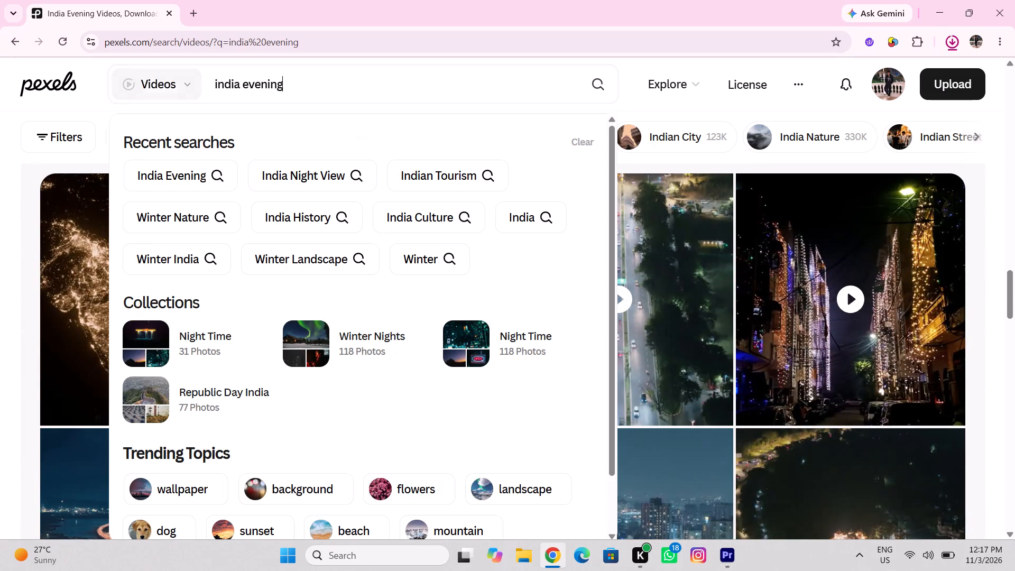
key("space")
type("train")
key("Return")
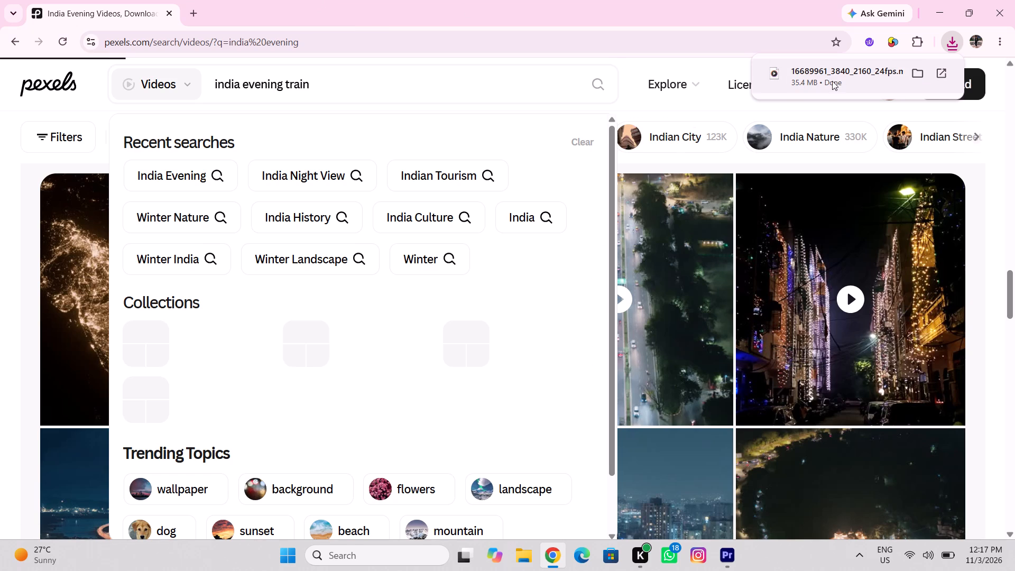
Import the downloaded road clip 16689961_3840_2160_24fps.mp4 from Chrome into the Premiere project bin.
left_click_drag(838, 79, 734, 543)
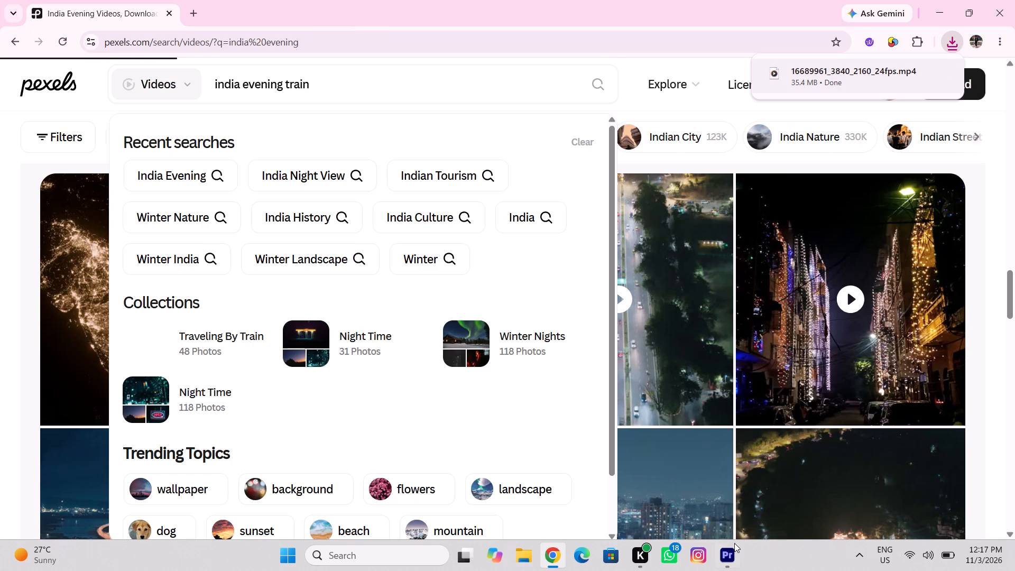
left_click_drag(734, 543, 210, 487)
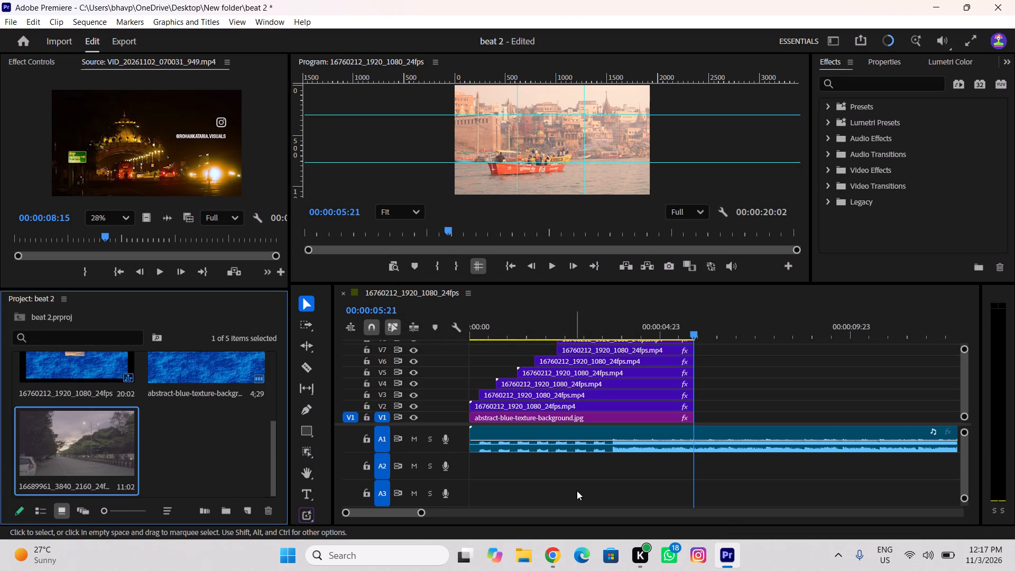
Switch to Chrome and rerun the "india evening train" search to clear the suggestions covering the results.
left_click(545, 548)
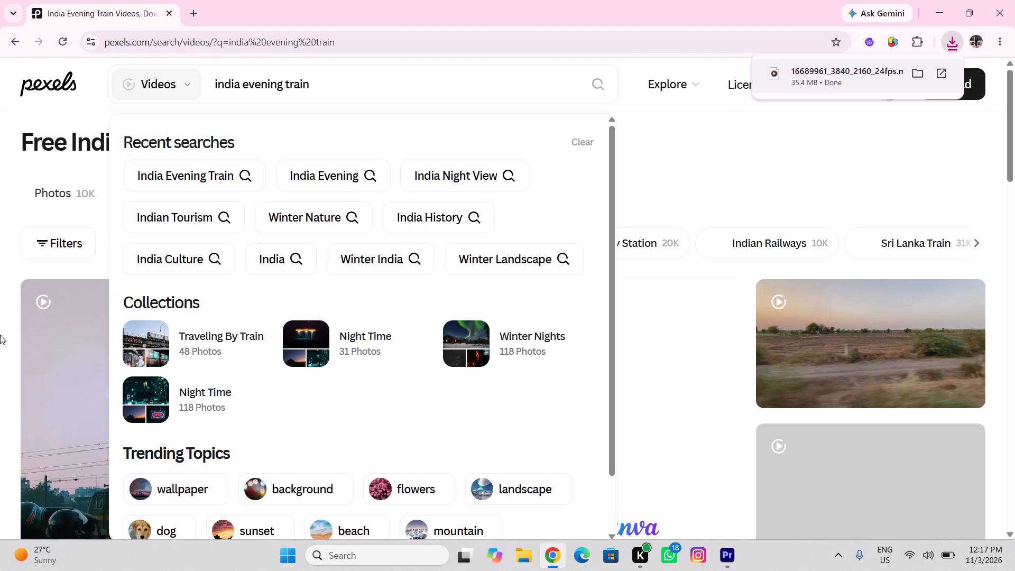
left_click(0, 355)
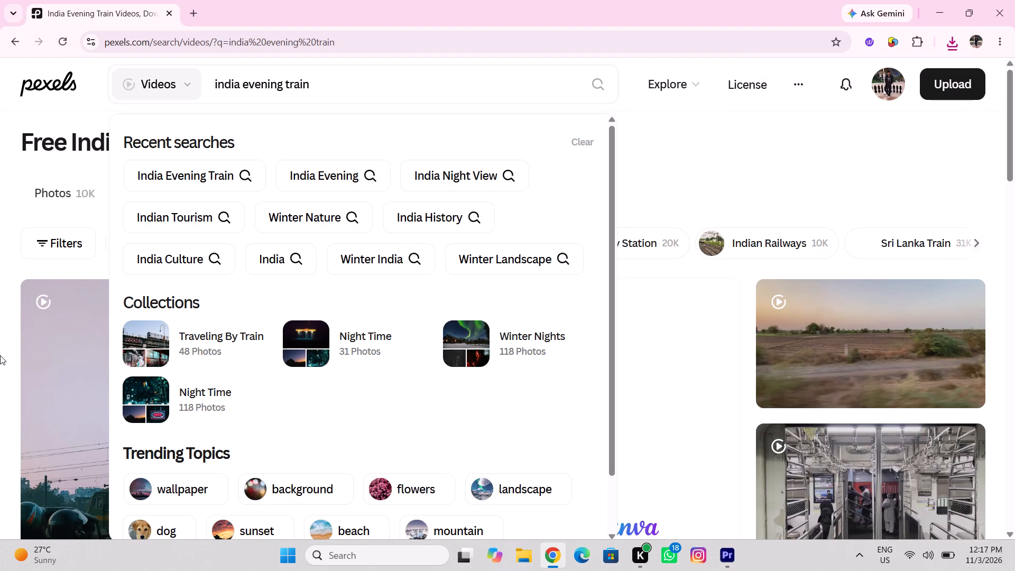
left_click(15, 367)
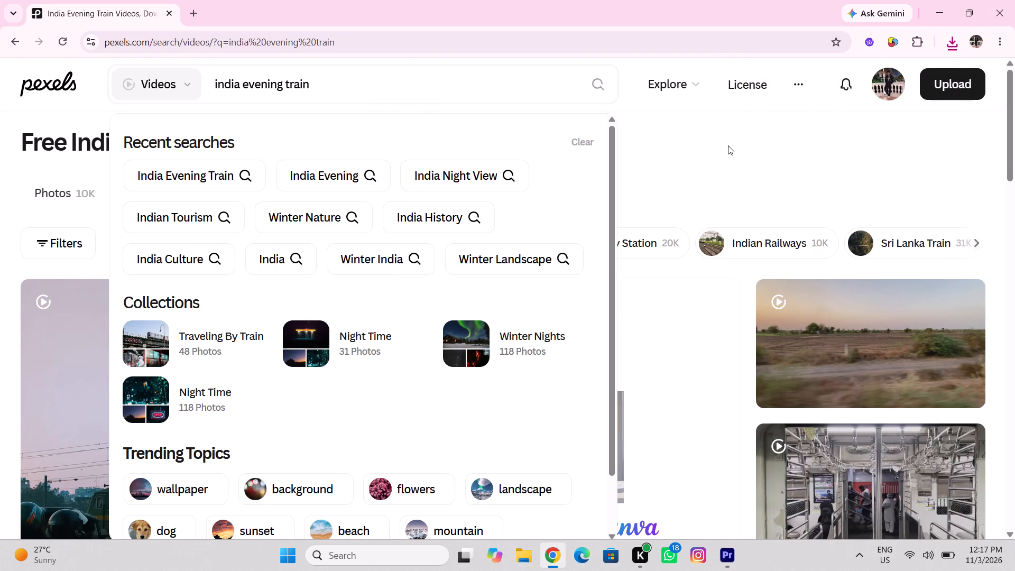
left_click(730, 146)
scroll(741, 302, "down", 2)
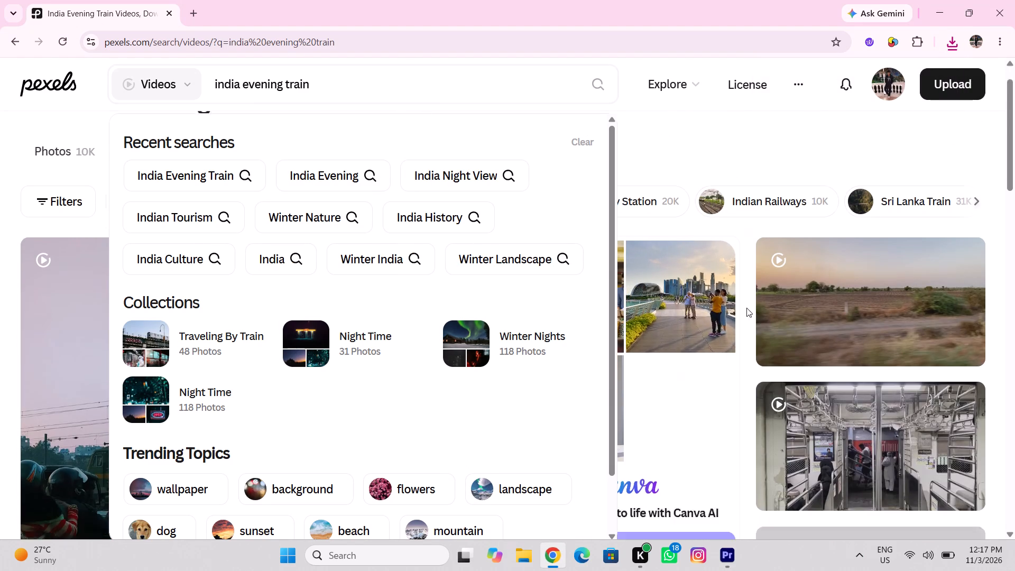
scroll(746, 308, "down", 5)
scroll(748, 291, "up", 1)
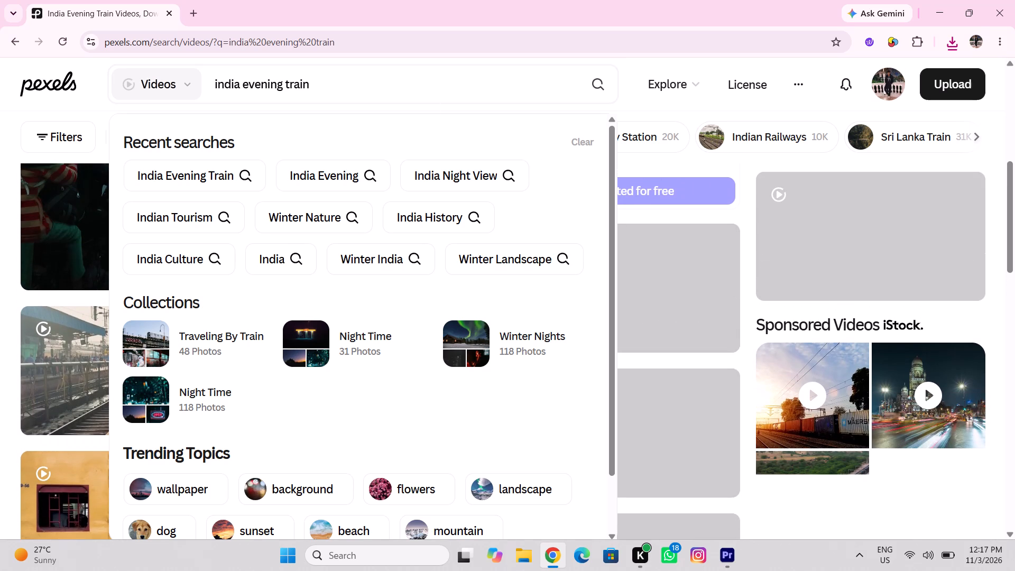
left_click(419, 89)
key("Return")
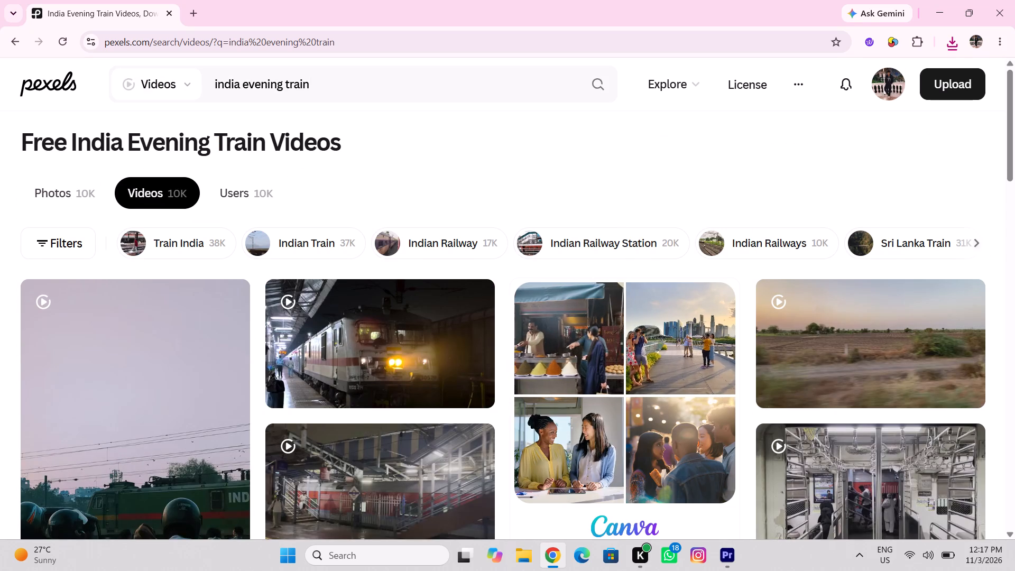
Browse the India evening train videos and download the clip of the night-time train arriving at a station.
scroll(297, 176, "down", 2)
scroll(197, 297, "down", 1)
scroll(308, 282, "down", 1)
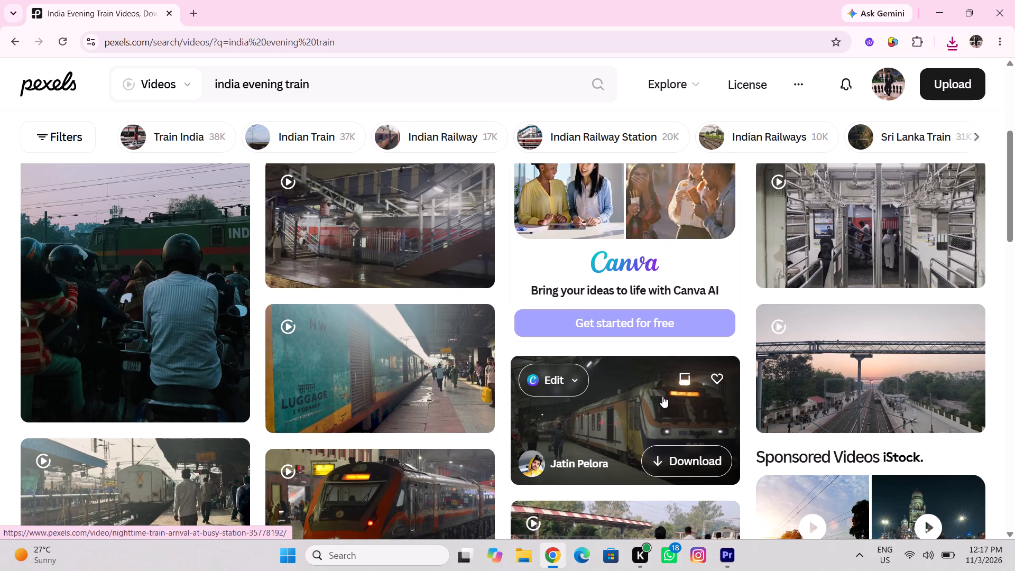
scroll(638, 392, "down", 4)
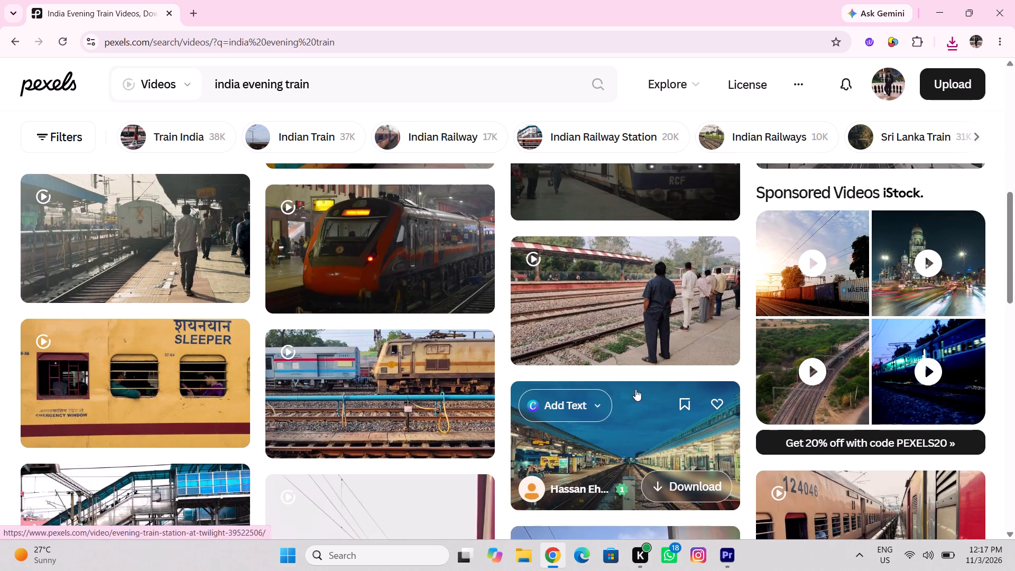
scroll(182, 382, "down", 4)
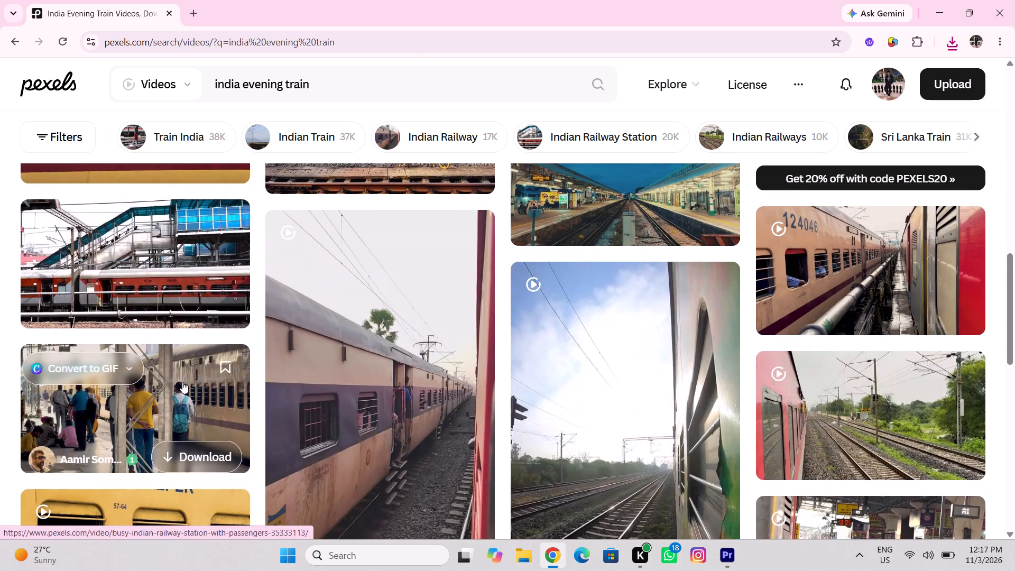
scroll(439, 388, "down", 3)
scroll(574, 355, "down", 1)
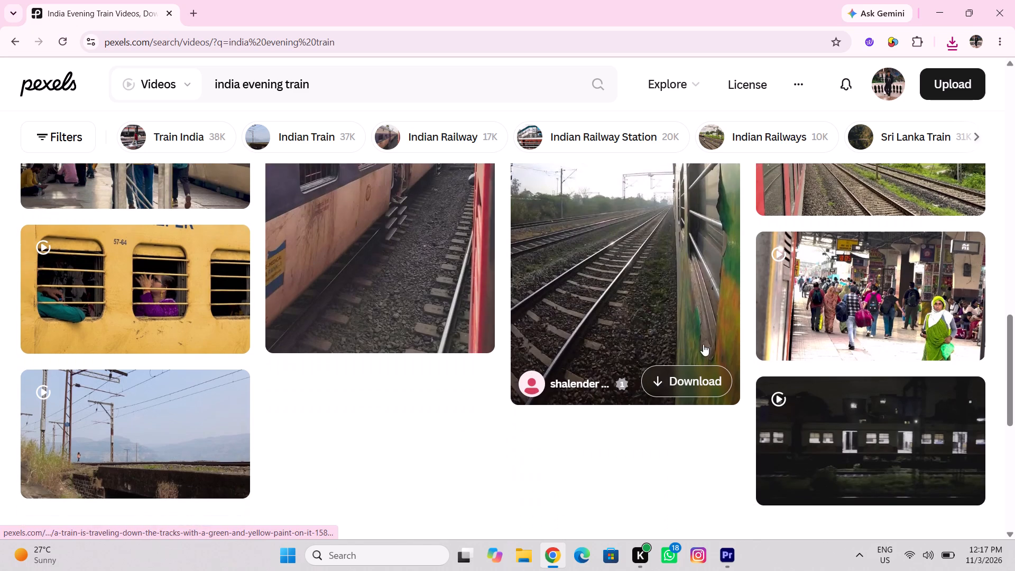
scroll(121, 358, "down", 5)
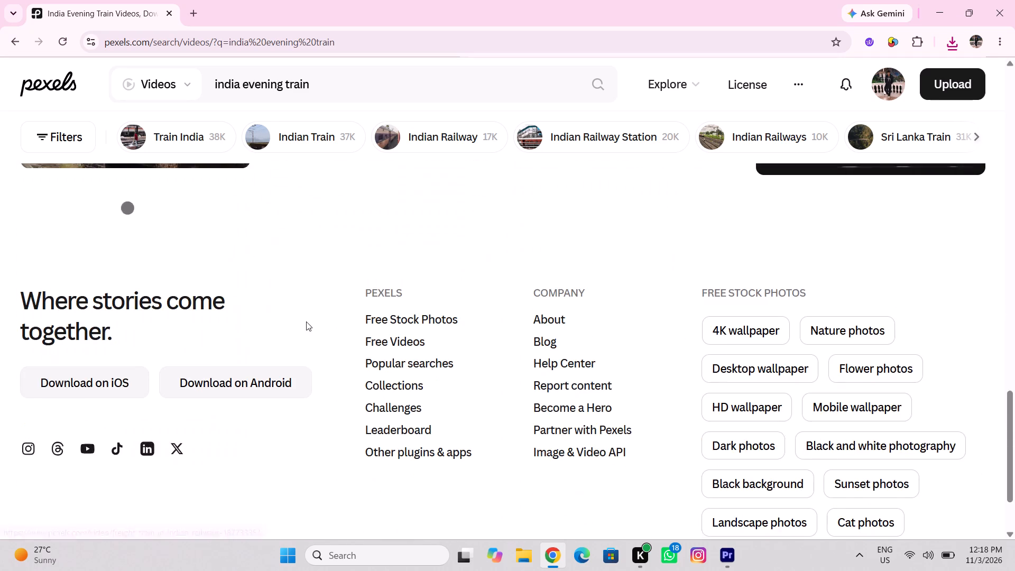
scroll(304, 315, "up", 14)
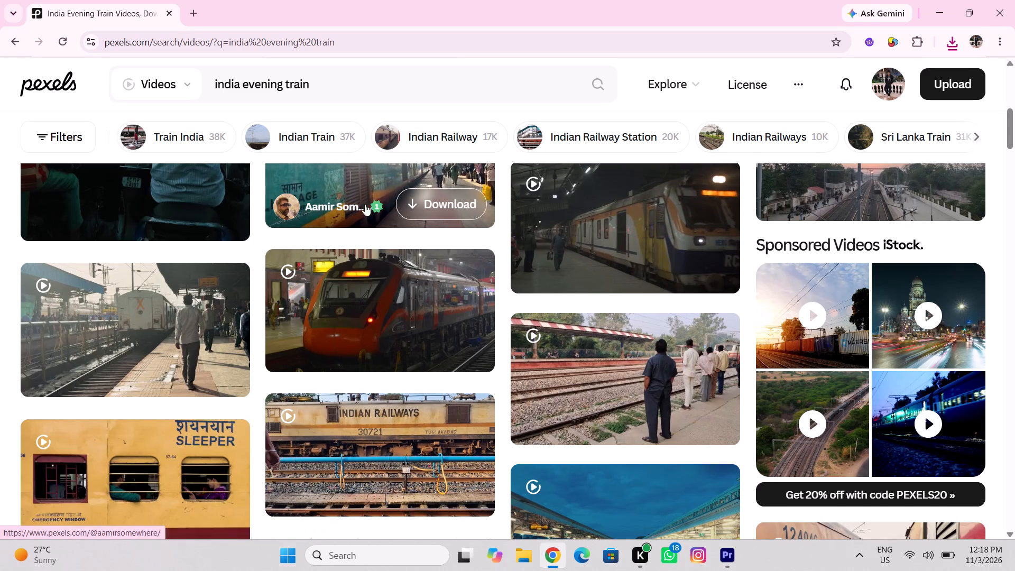
scroll(366, 208, "up", 1)
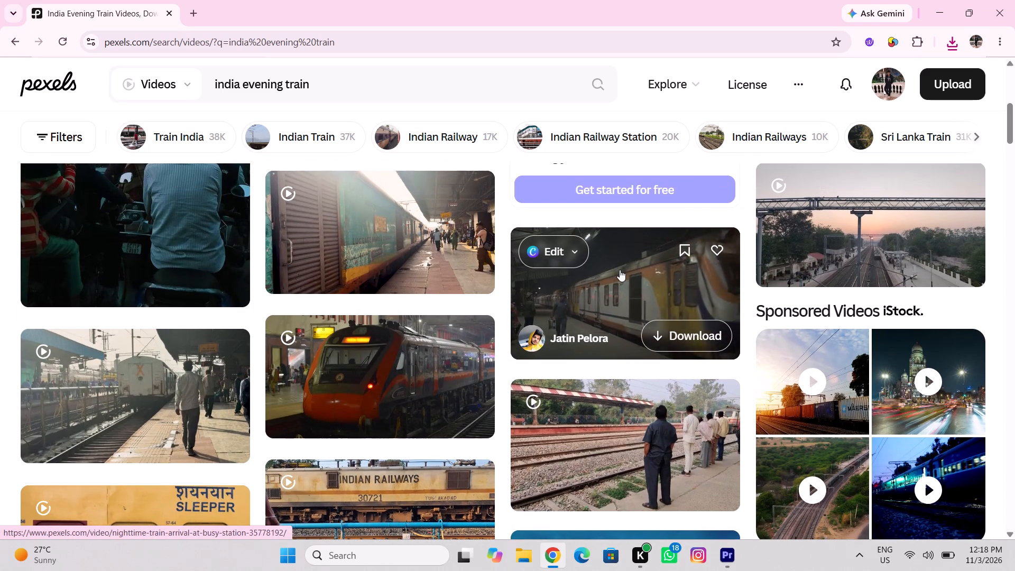
left_click(669, 329)
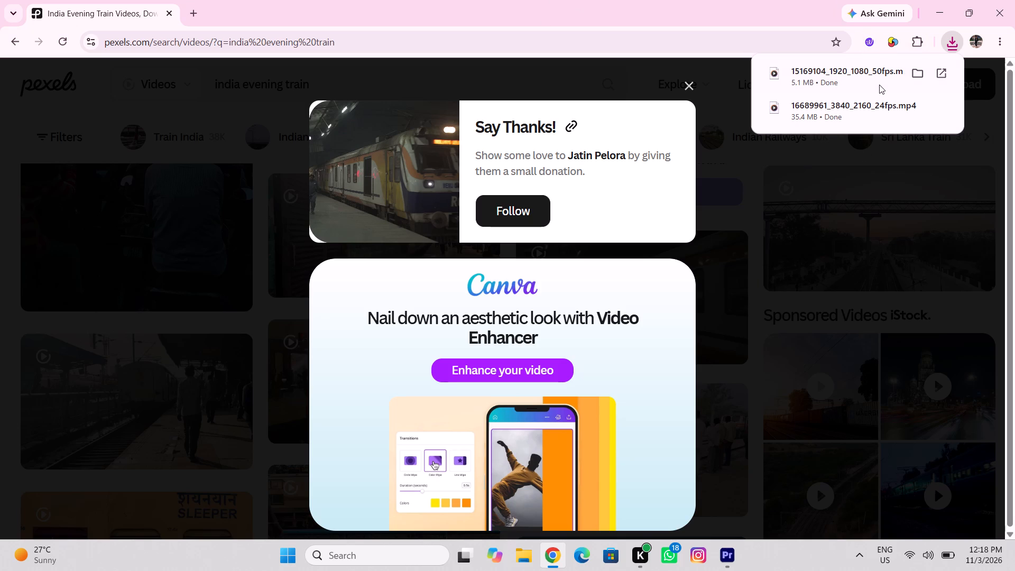
Import the downloaded train clip 15169104_1920_1080_50fps from Chrome into the Premiere project bin.
left_click_drag(870, 91, 740, 558)
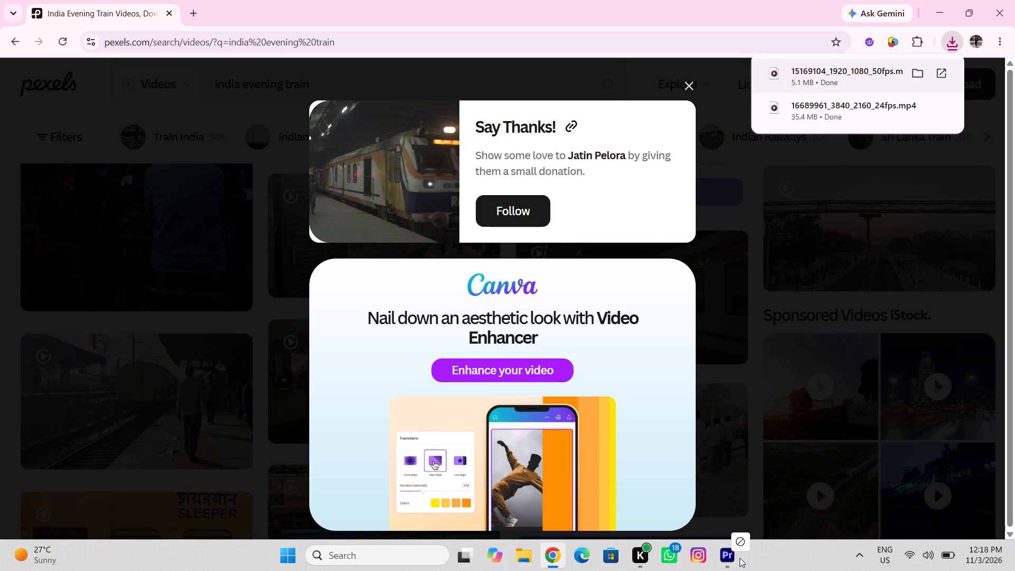
left_click_drag(740, 558, 174, 459)
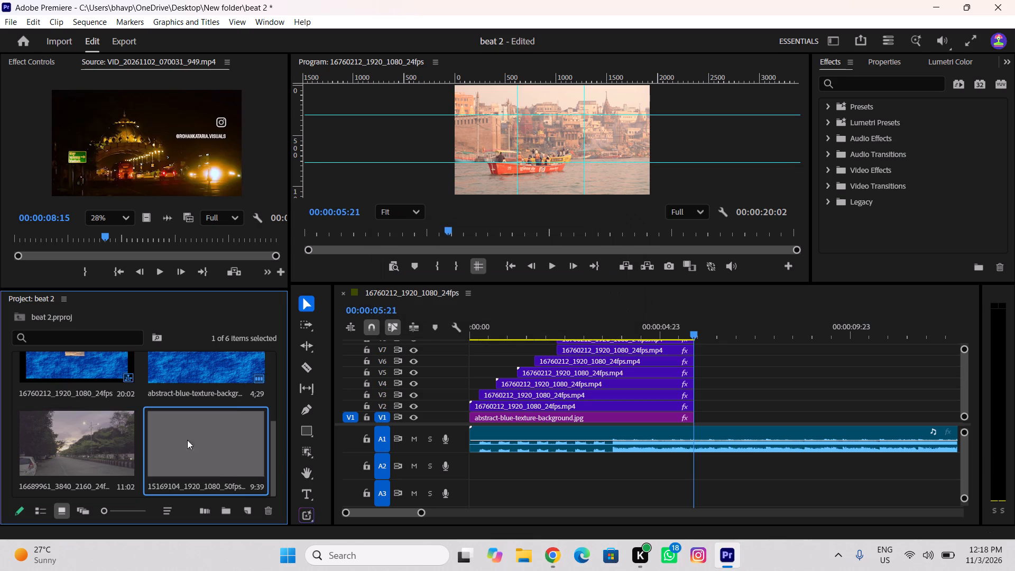
Place the tree-lined road clip on track V1 at 00:00:05:21, directly after the blue texture background.
left_click_drag(41, 449, 717, 390)
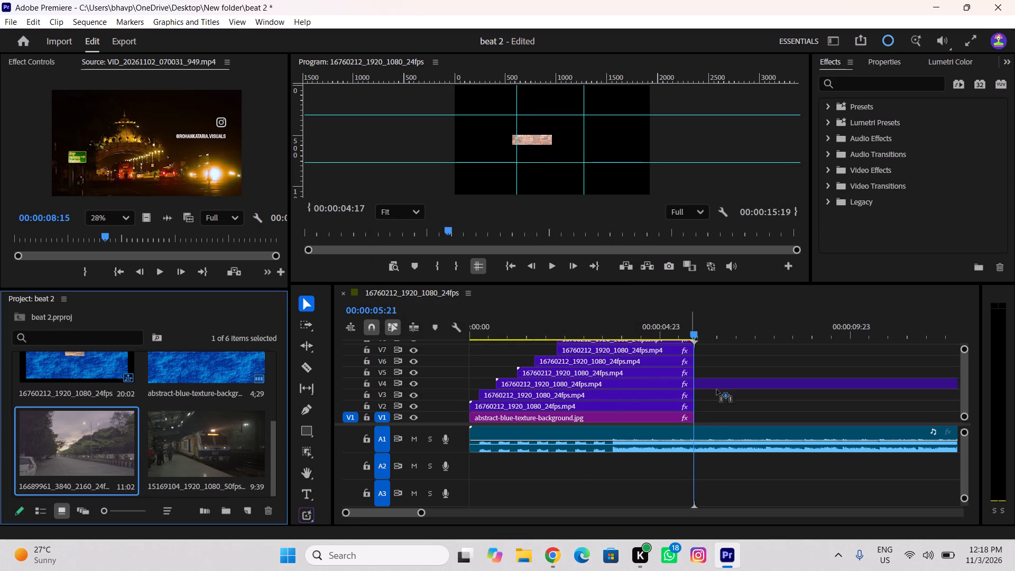
left_click_drag(717, 390, 697, 417)
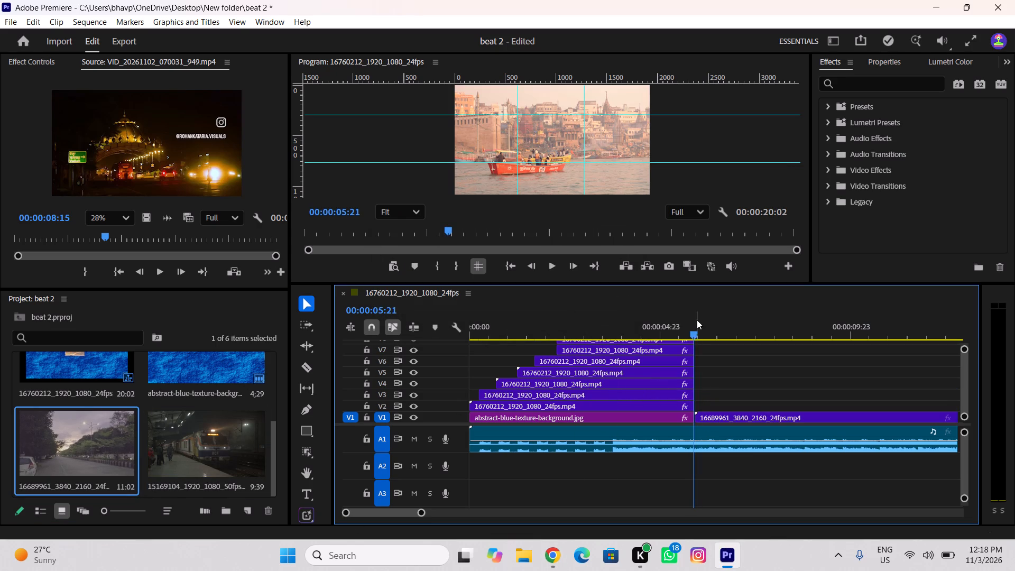
Play the sequence from the beginning through the cut to the road clip, stopping at 00:00:06:00.
left_click_drag(697, 331, 453, 389)
key("space")
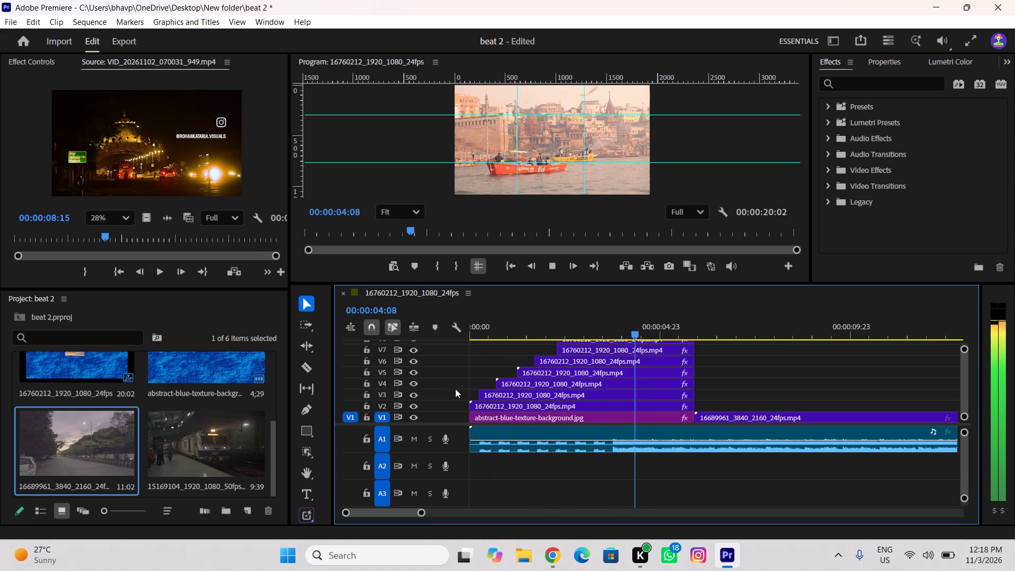
key("space")
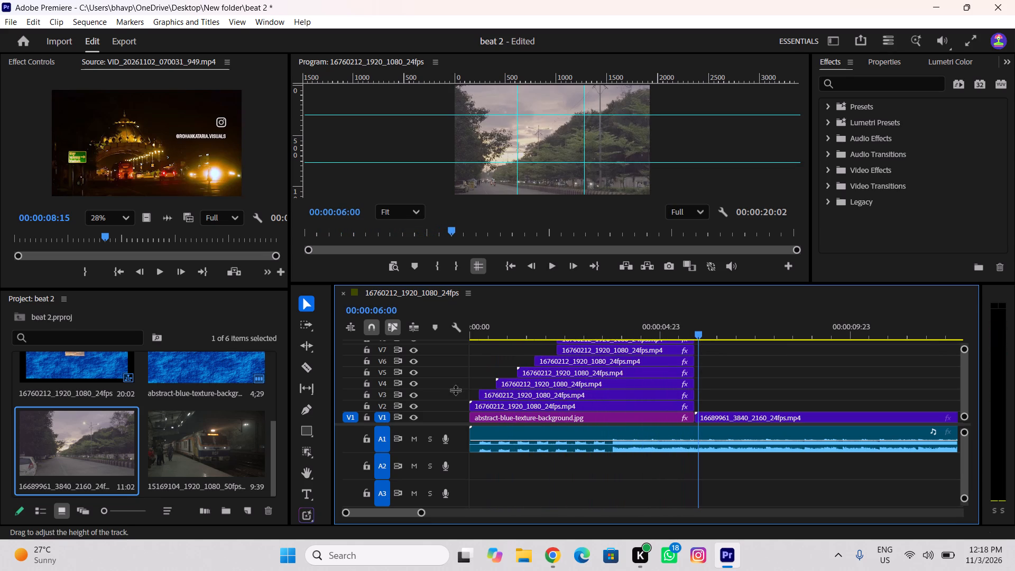
Apply the Lumetri Color effect to the tree-lined road clip 16689961_3840_2160_24fps on track V1.
left_click(826, 167)
left_click(834, 219)
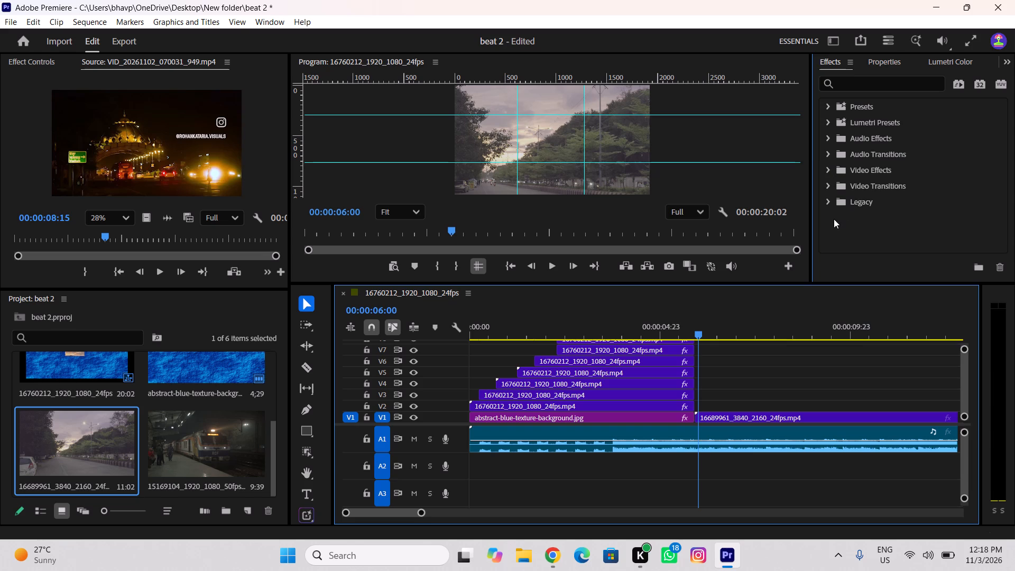
scroll(848, 209, "down", 3)
left_click_drag(880, 229, 726, 422)
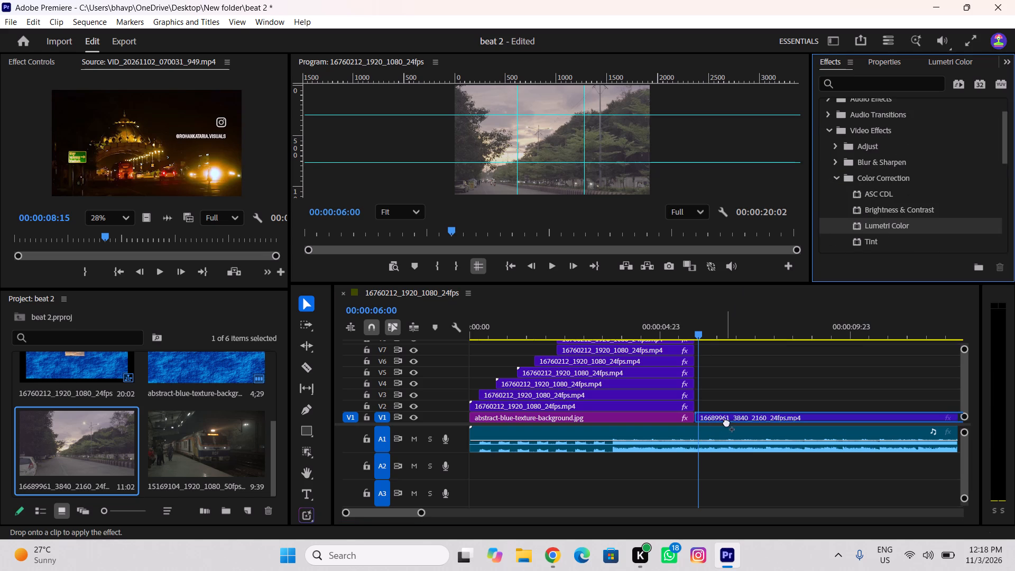
left_click_drag(726, 422, 727, 418)
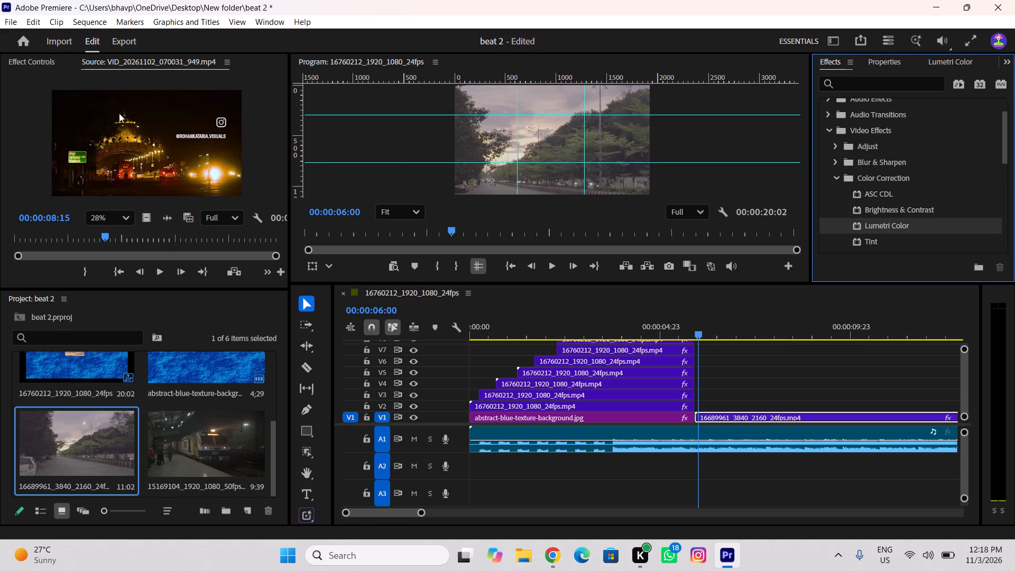
Open the Basic Correction settings of the road clip's Lumetri Color effect.
left_click(51, 66)
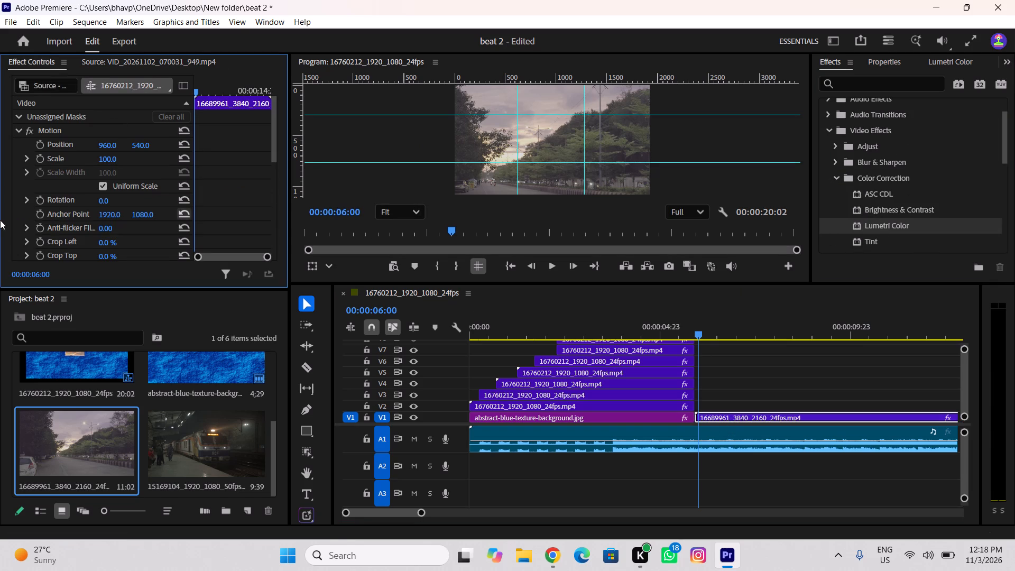
scroll(64, 197, "down", 14)
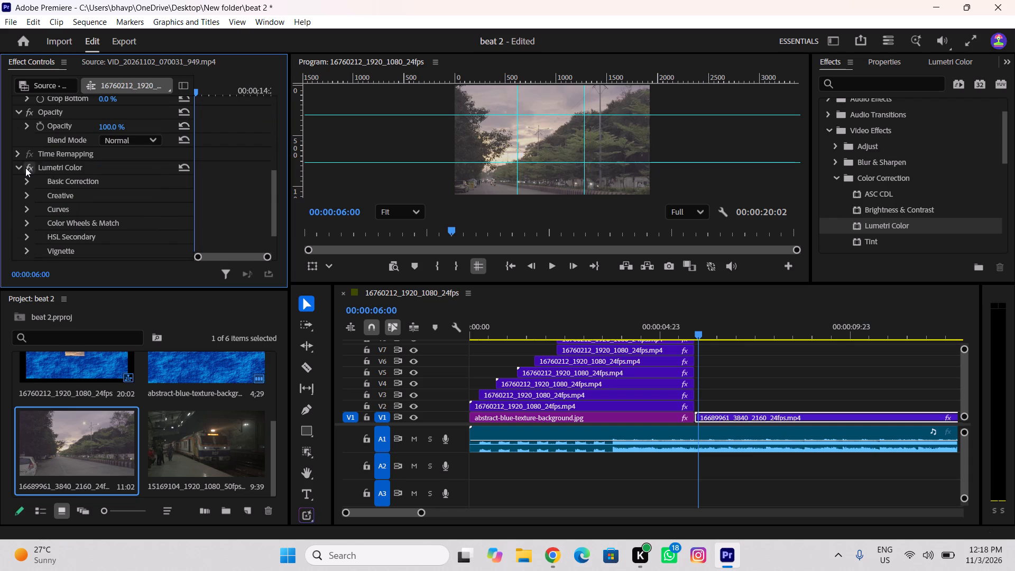
left_click(14, 166)
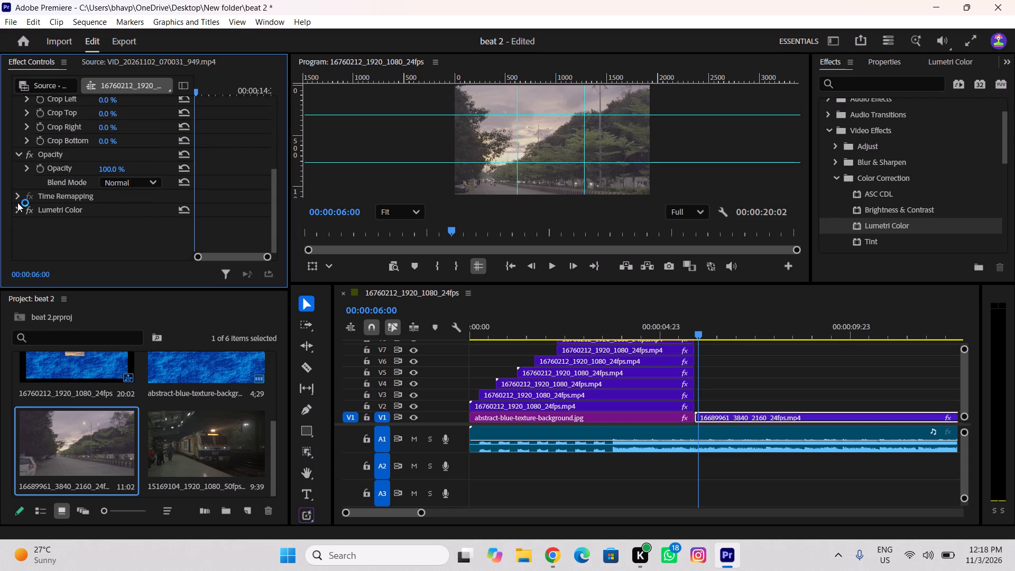
left_click(16, 212)
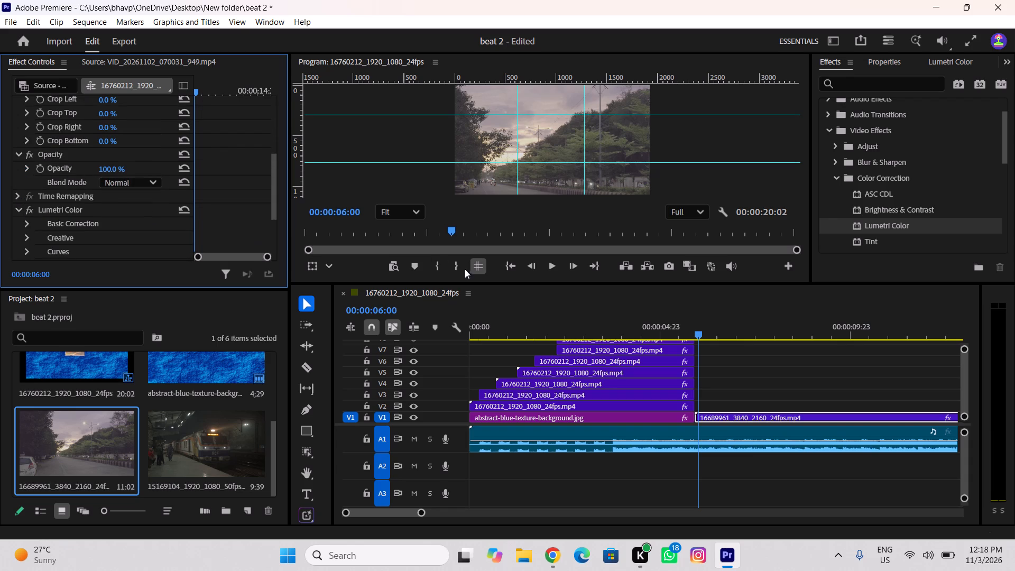
scroll(76, 212, "down", 4)
left_click(27, 171)
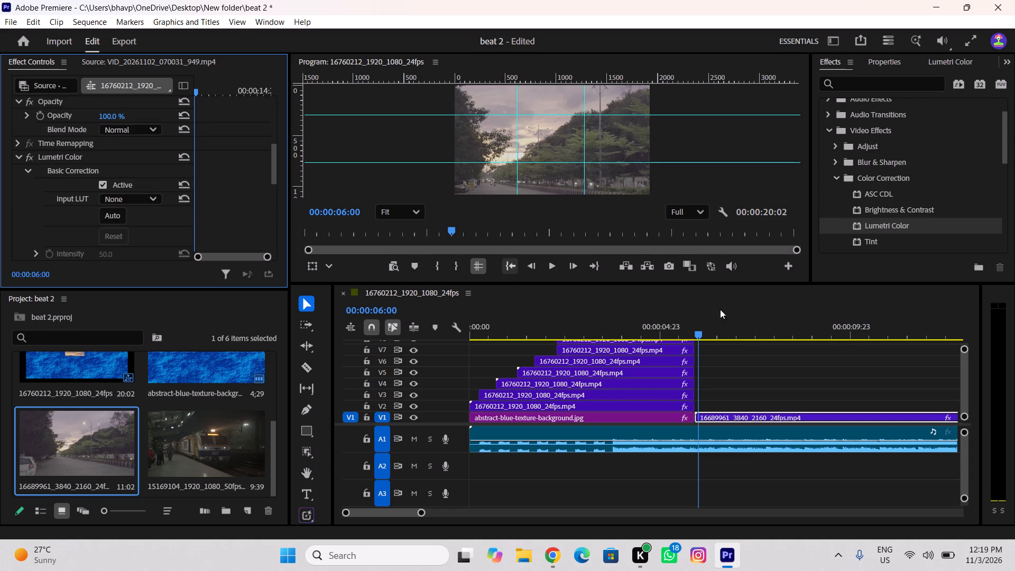
Play the sequence from 00:00:02:11 through the cut to the road clip, stopping at 00:00:06:03.
left_click_drag(686, 322, 566, 334)
key("space")
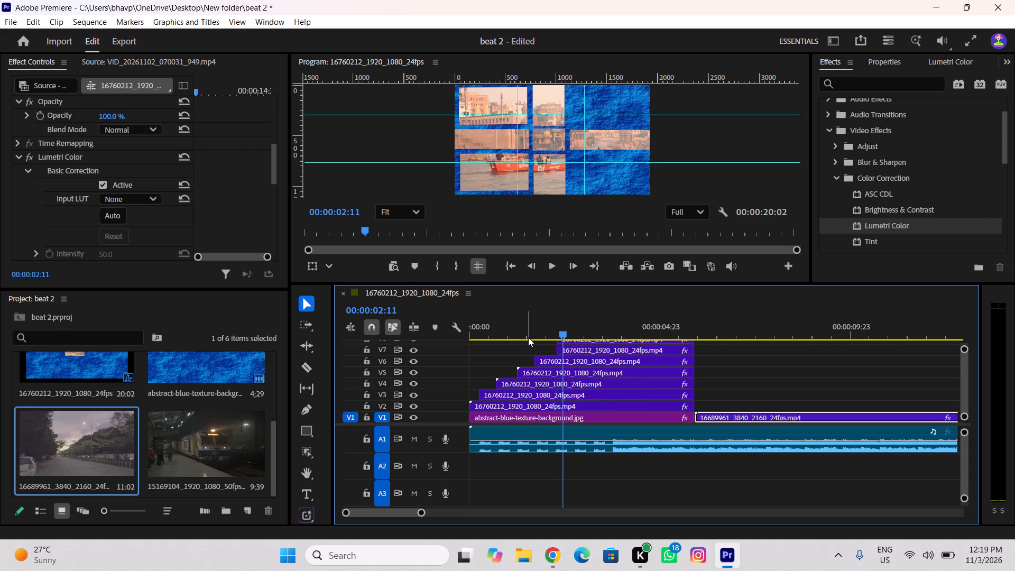
key("space")
key("space")
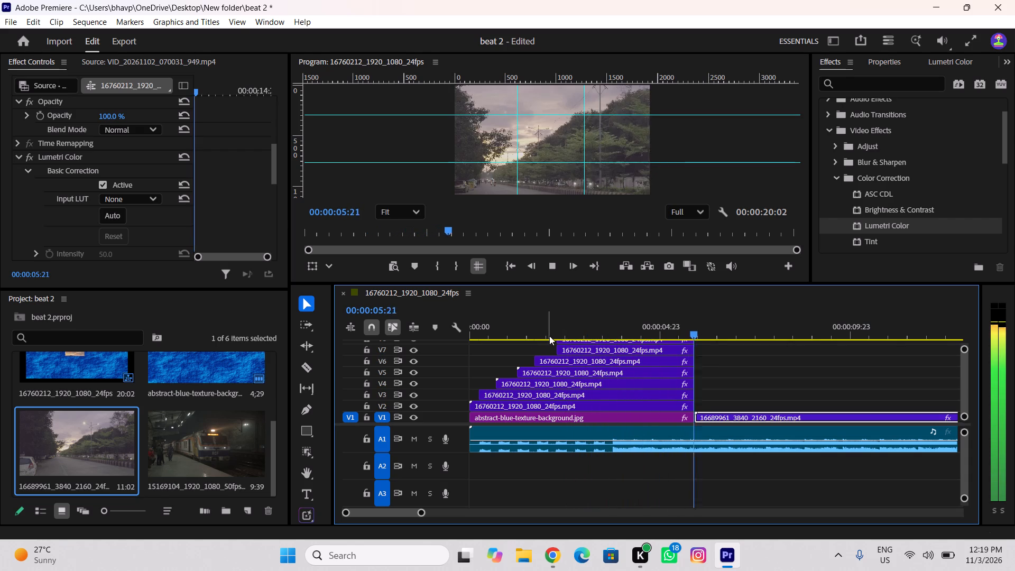
key("space")
Try several Lumetri input LUTs on the road clip, including ALEXA_Default_LogC2Rec709, and set AMIRA_Default_LogC2Rec709.
scroll(149, 200, "down", 5)
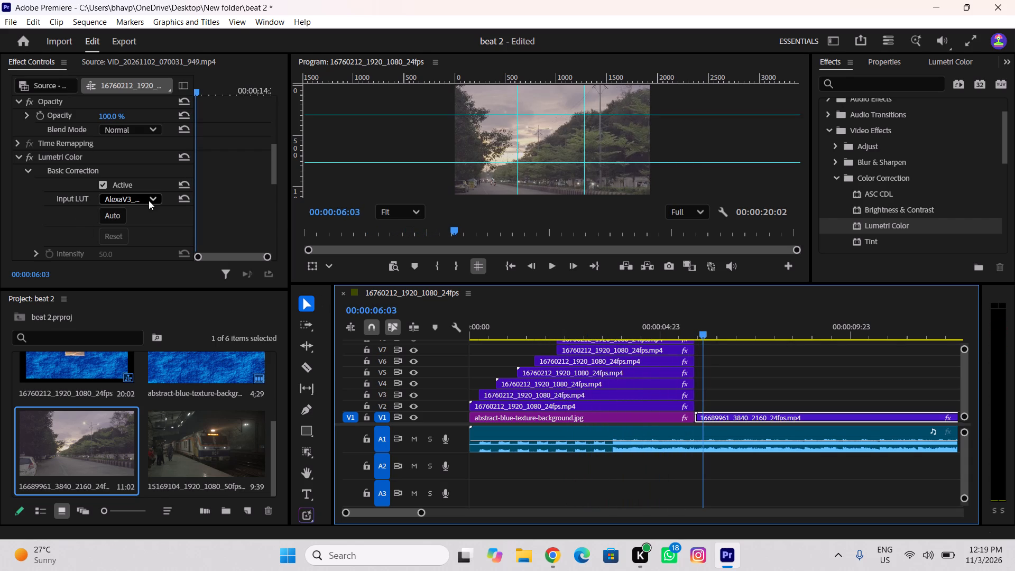
left_click(149, 200)
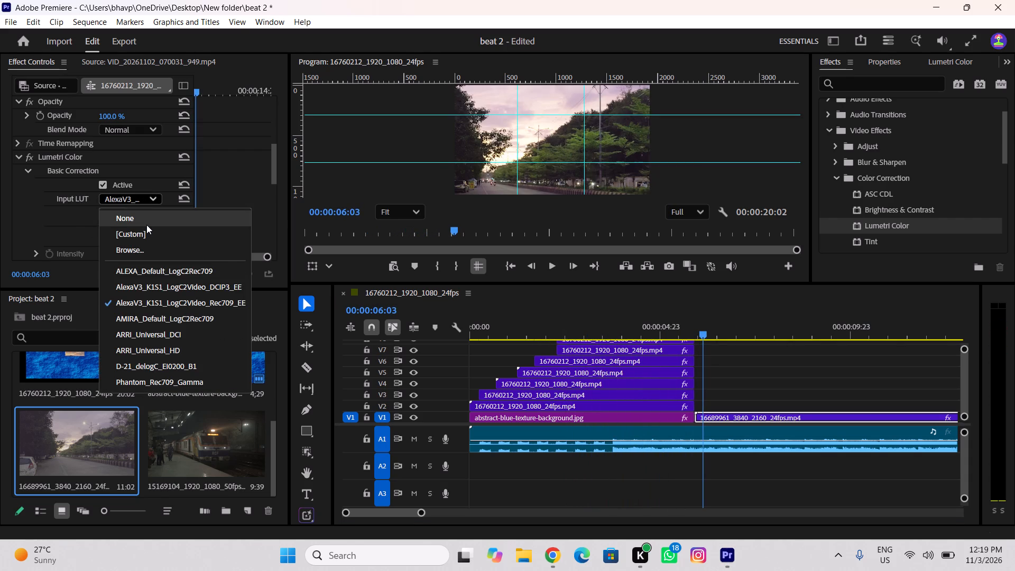
left_click(160, 274)
scroll(139, 200, "down", 1)
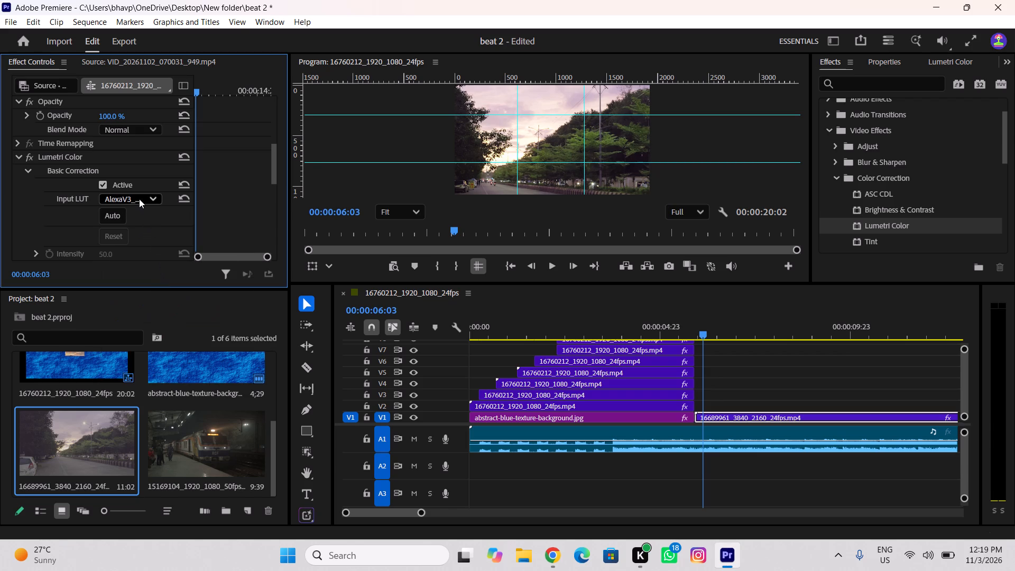
scroll(139, 199, "down", 2)
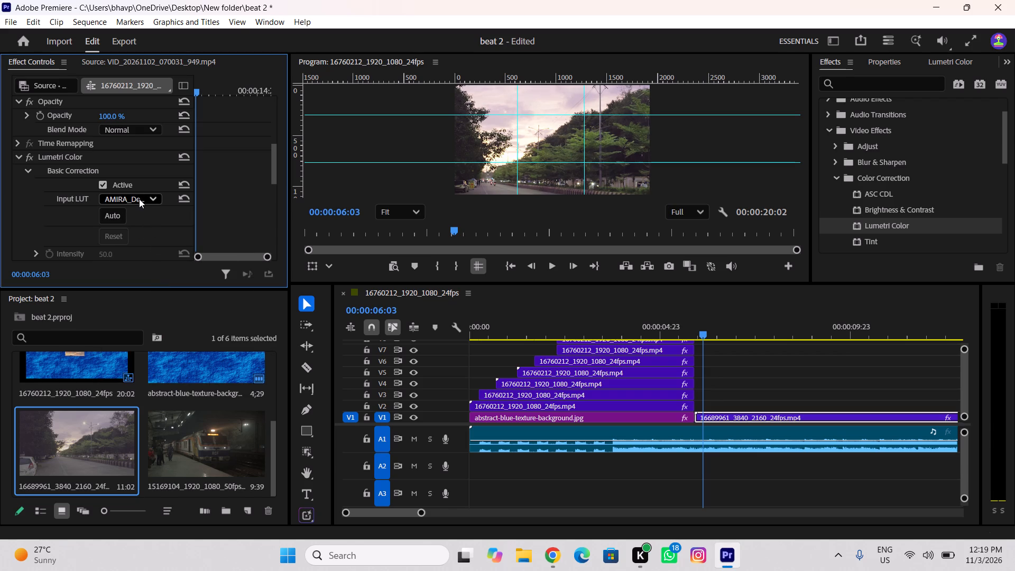
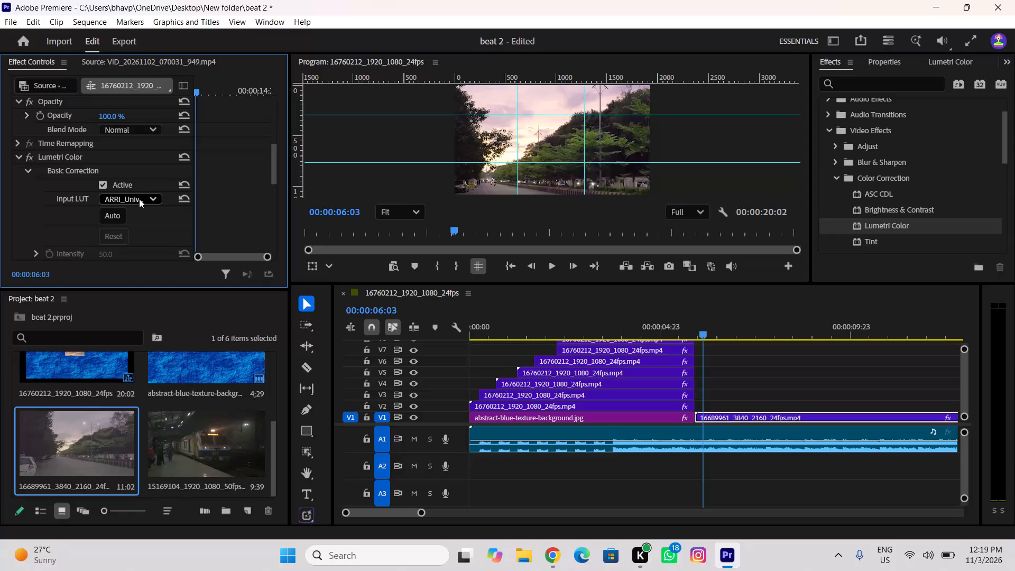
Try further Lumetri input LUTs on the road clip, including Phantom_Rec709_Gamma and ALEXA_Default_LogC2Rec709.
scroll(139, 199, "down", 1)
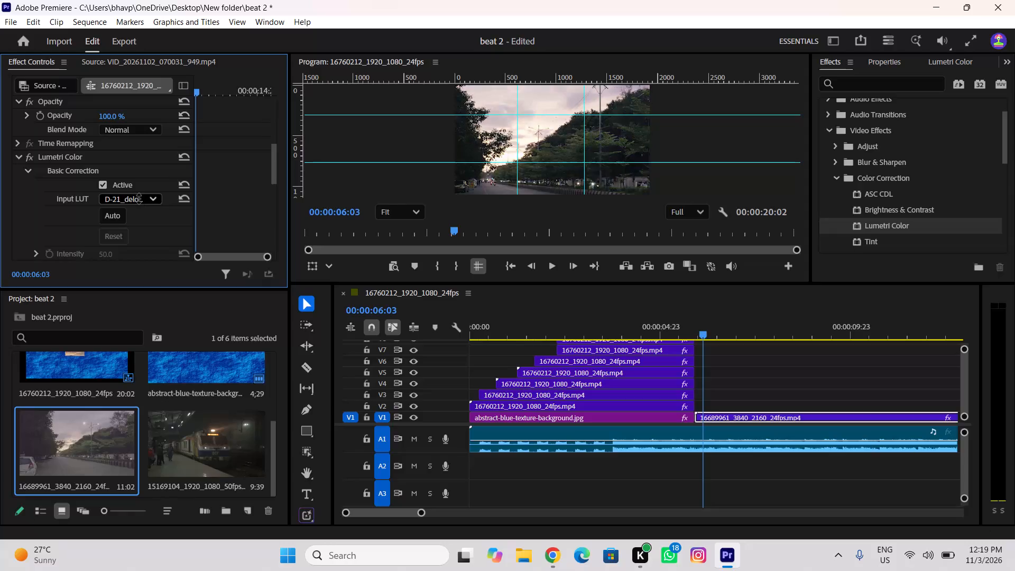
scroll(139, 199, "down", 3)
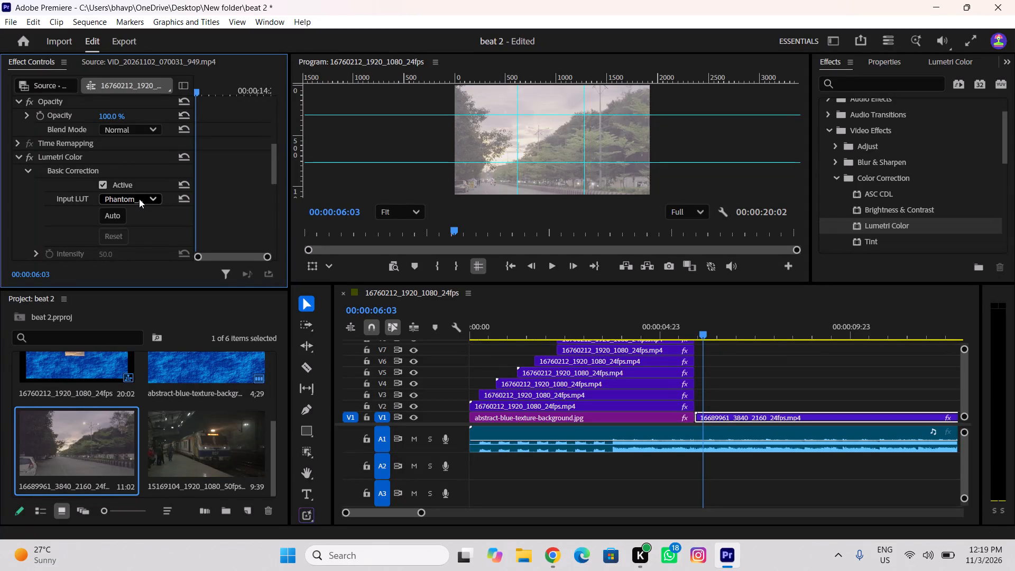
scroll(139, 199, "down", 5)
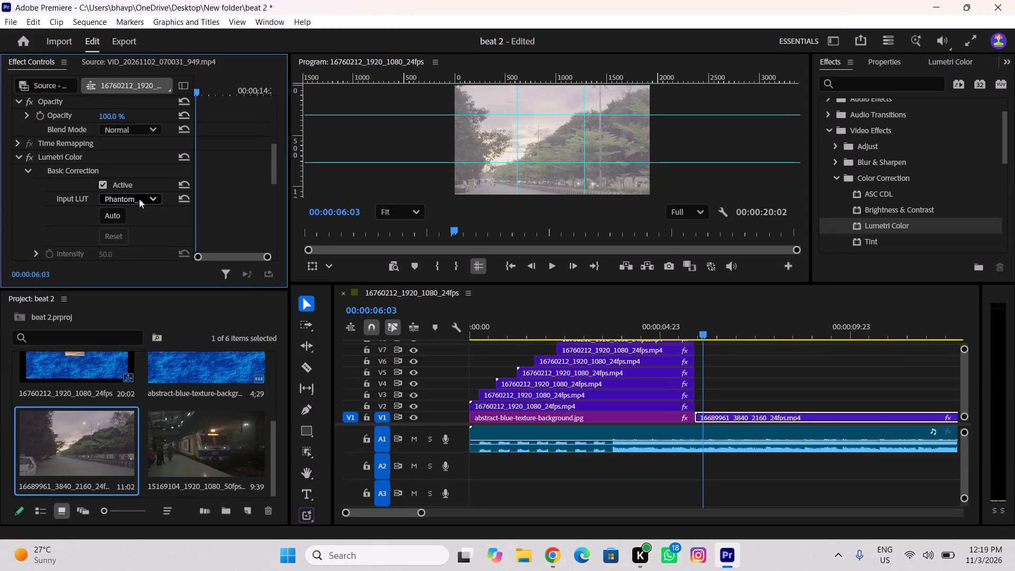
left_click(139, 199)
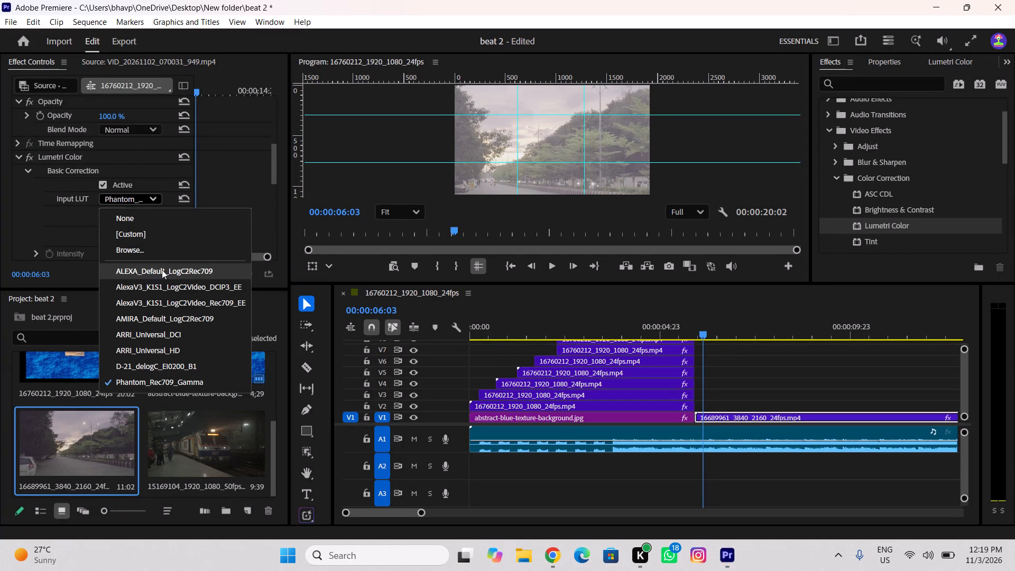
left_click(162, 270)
Set the road clip's Lumetri input LUT to None.
left_click(147, 191)
left_click(149, 200)
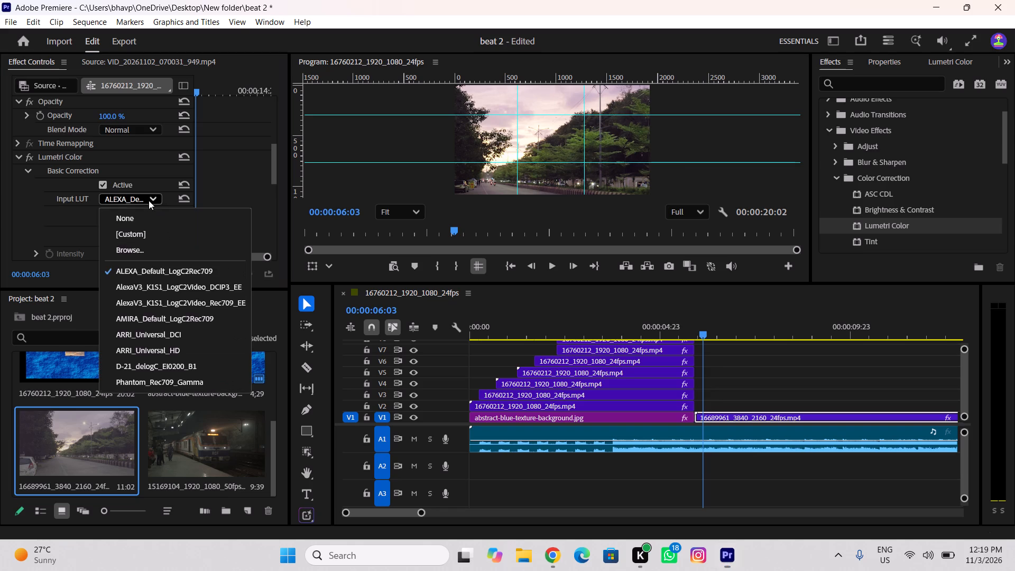
left_click(142, 214)
Set the road clip's Lumetri temperature to 11.0 after trying a cooler look.
scroll(24, 207, "down", 2)
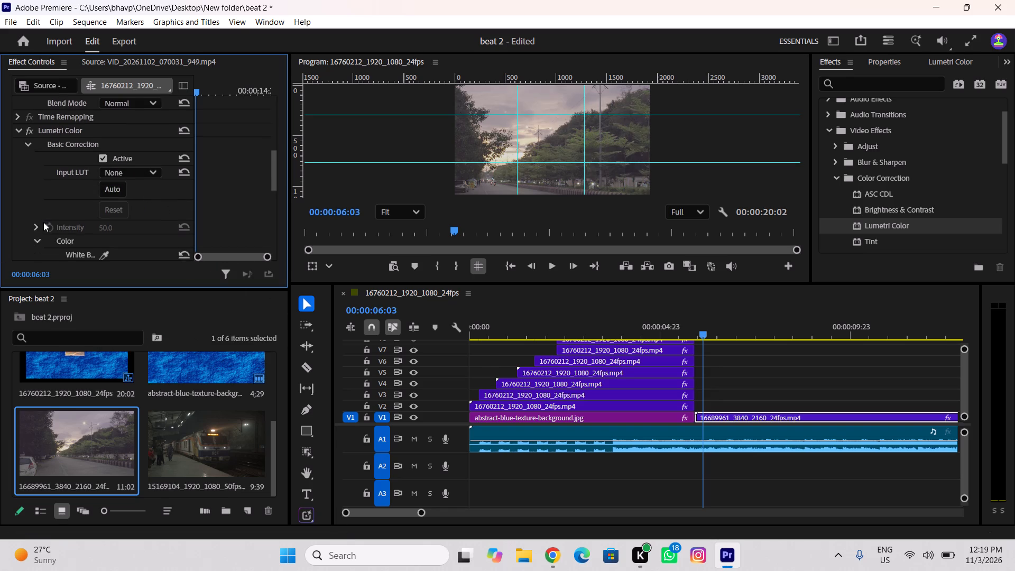
scroll(43, 222, "down", 7)
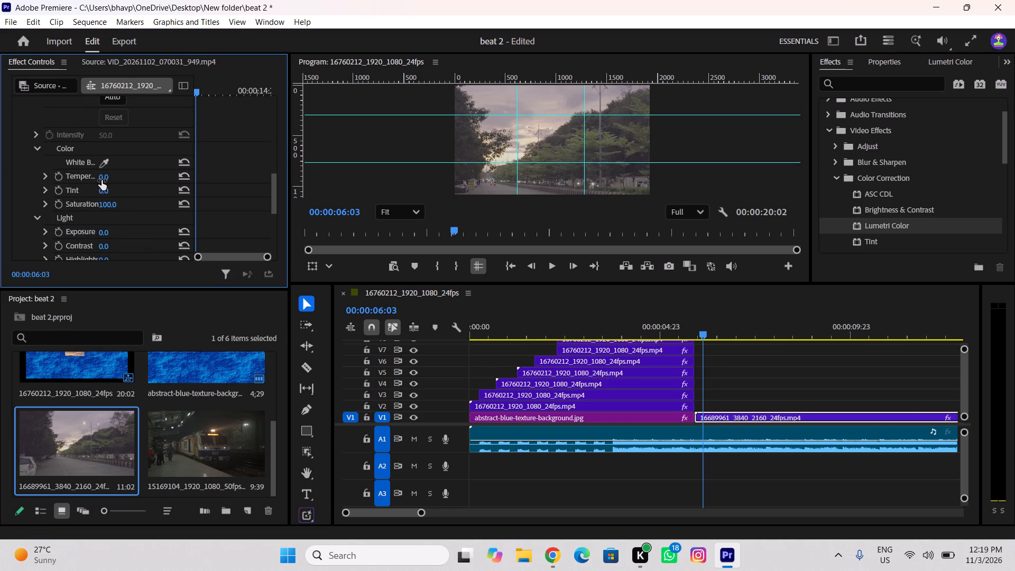
left_click_drag(101, 180, 66, 185)
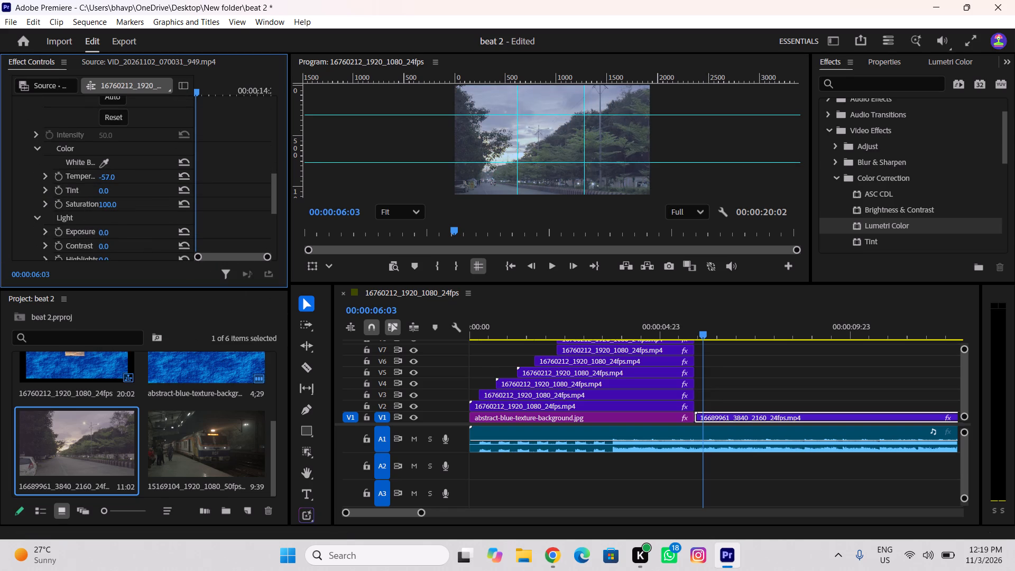
left_click_drag(66, 185, 111, 189)
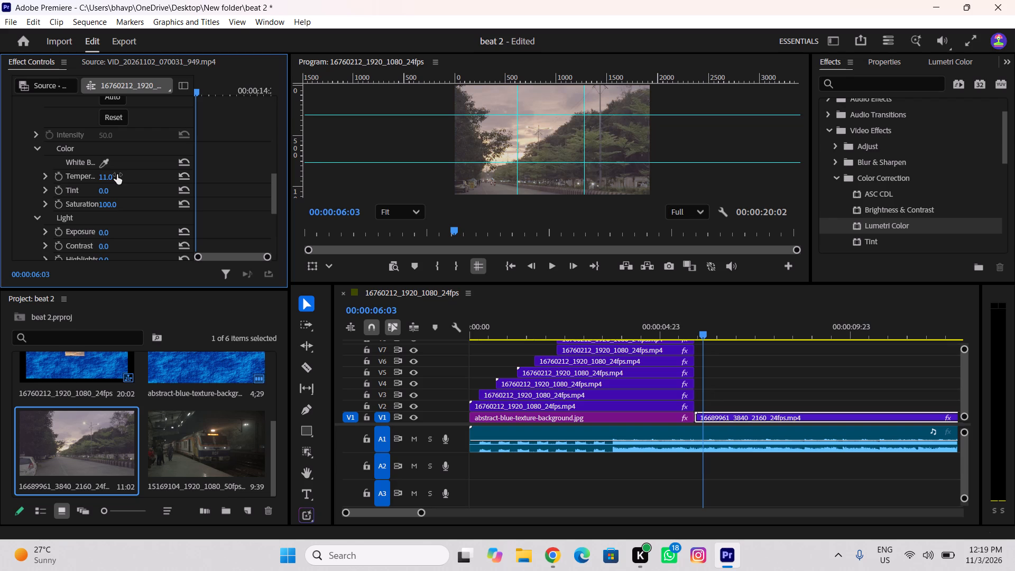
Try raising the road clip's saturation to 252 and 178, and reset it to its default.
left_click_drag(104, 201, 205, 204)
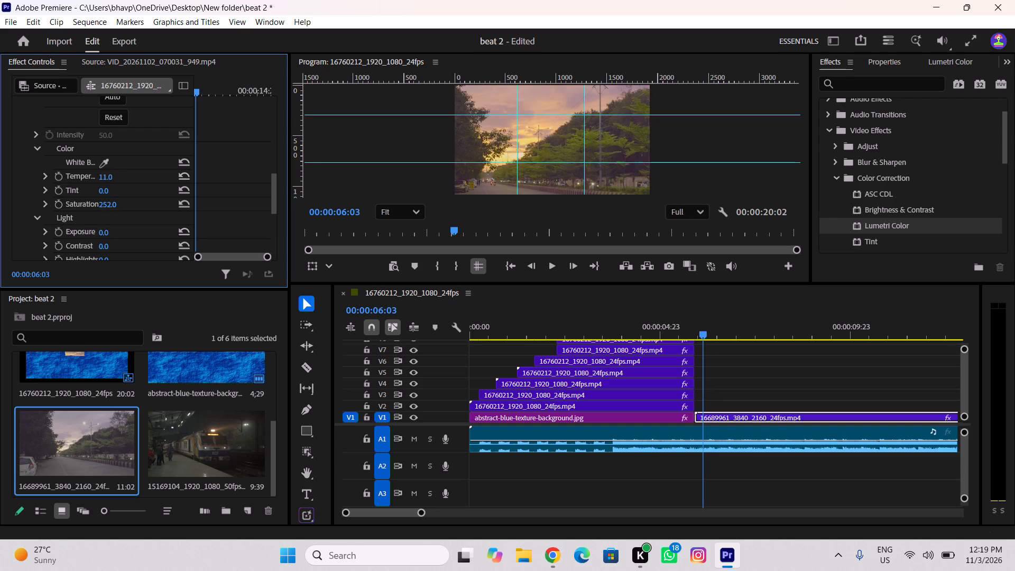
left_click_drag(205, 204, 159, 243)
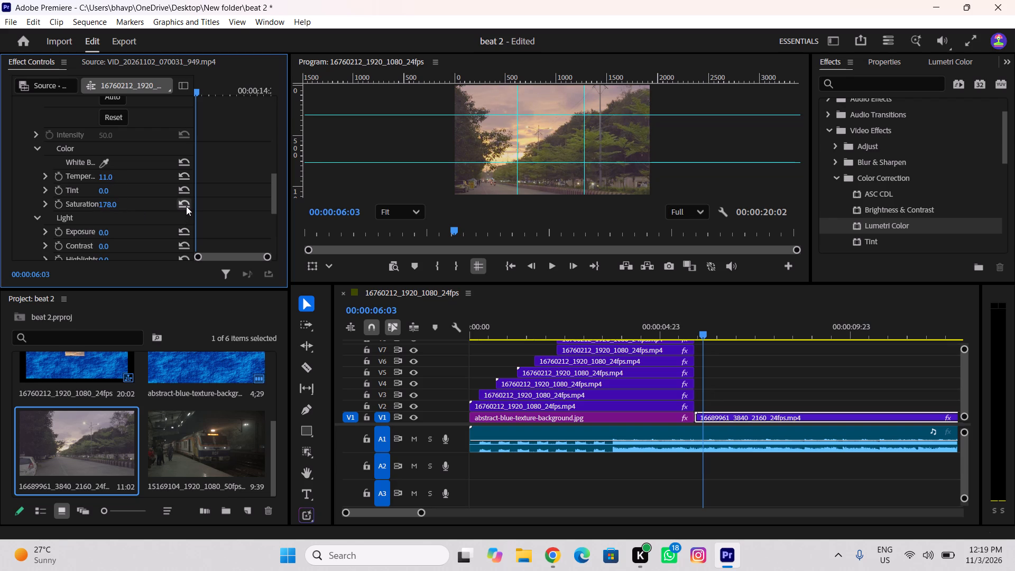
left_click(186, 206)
Set the road clip's exposure to -0.4 after trying a much brighter level.
left_click_drag(107, 231, 148, 227)
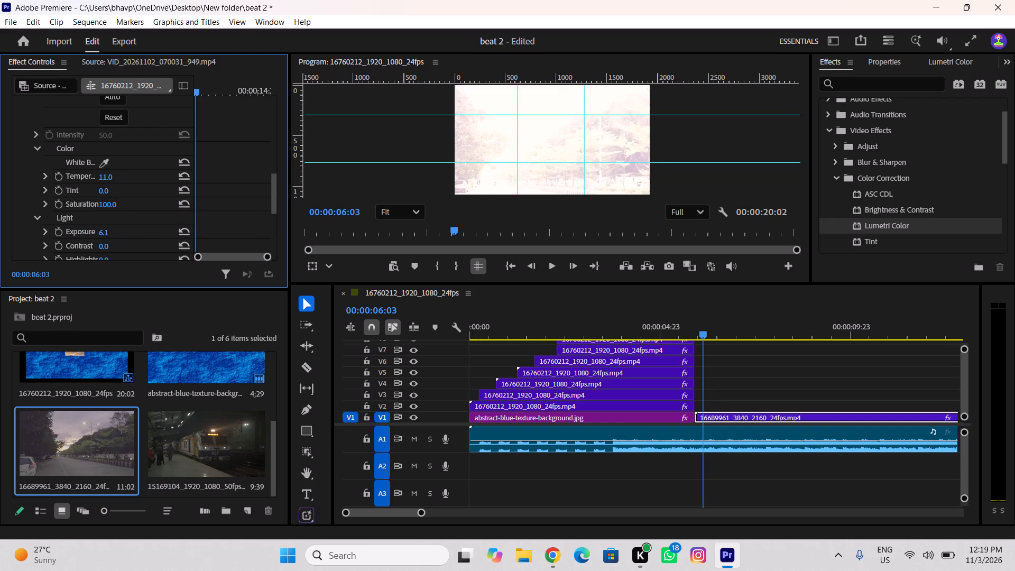
left_click_drag(148, 227, 105, 238)
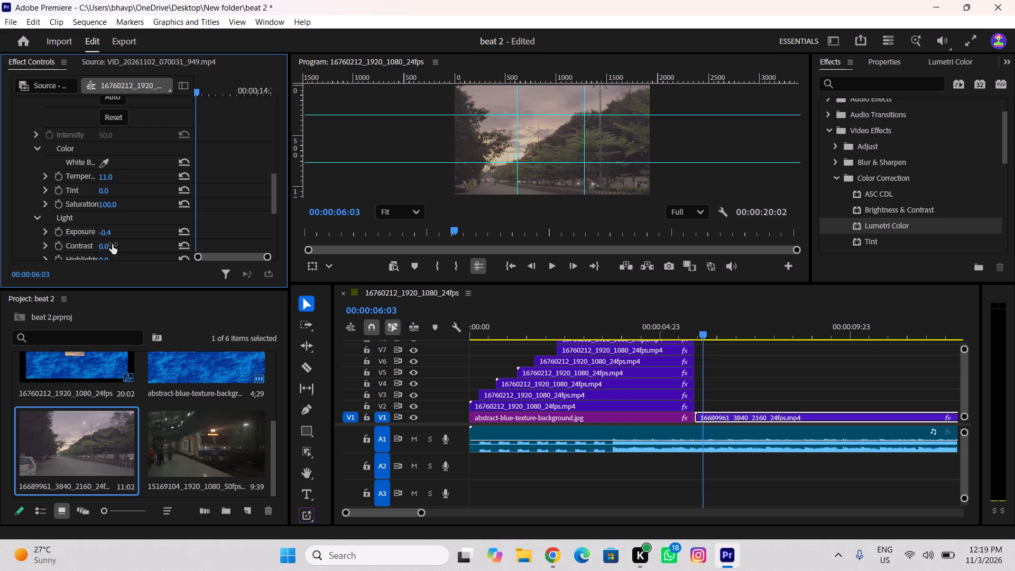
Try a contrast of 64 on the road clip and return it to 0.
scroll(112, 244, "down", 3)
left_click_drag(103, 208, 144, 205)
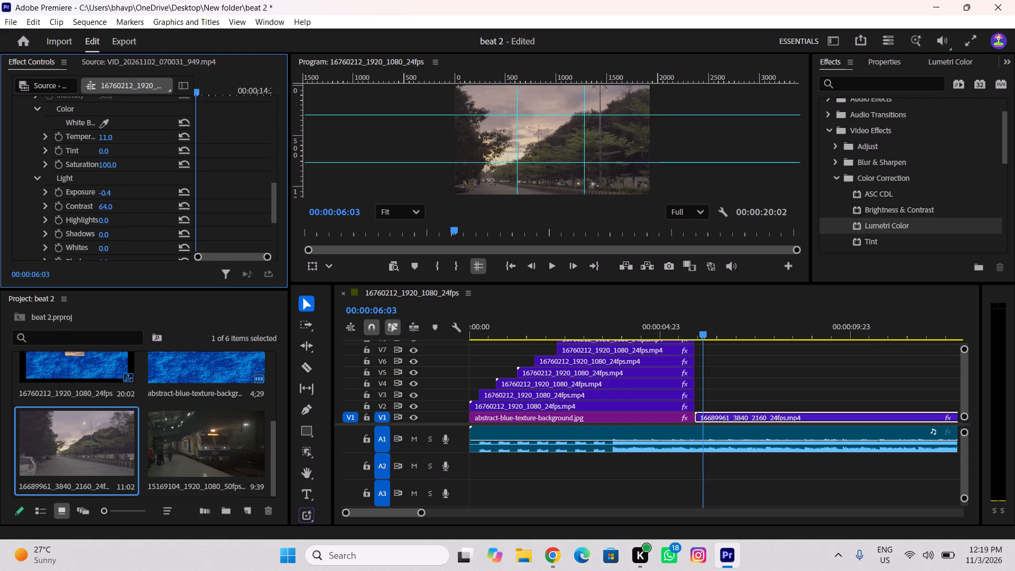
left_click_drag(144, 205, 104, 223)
Set the road clip's highlights to 71 and its shadows to -73 in the Light settings.
left_click_drag(107, 223, 216, 223)
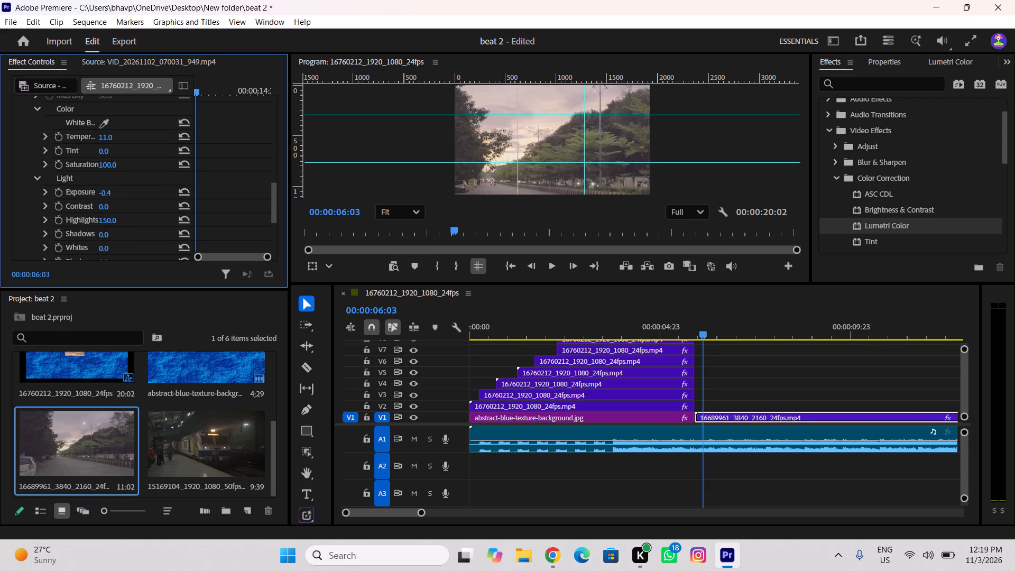
left_click_drag(216, 223, 164, 262)
scroll(114, 213, "down", 2)
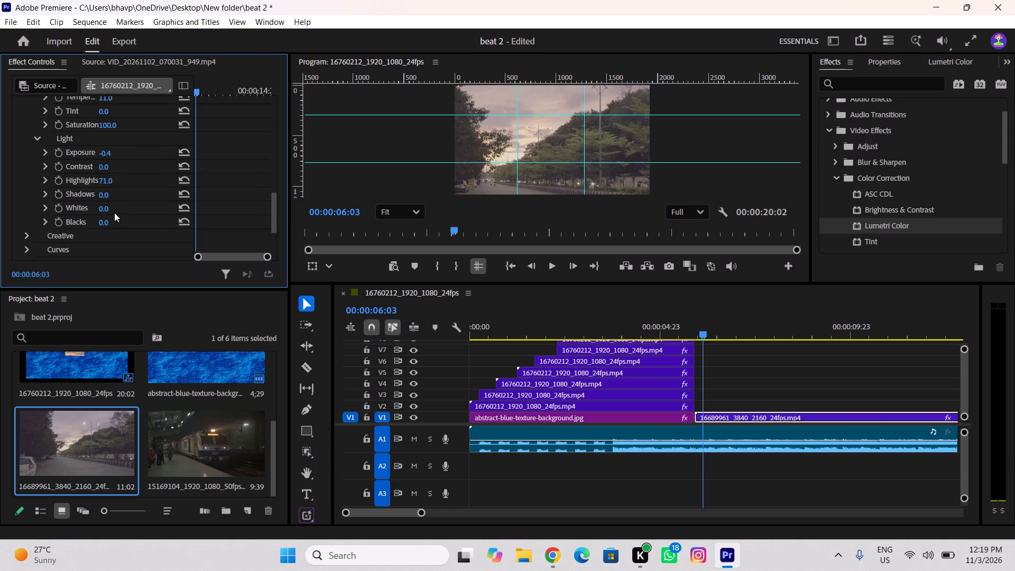
scroll(114, 213, "down", 1)
left_click_drag(108, 192, 164, 192)
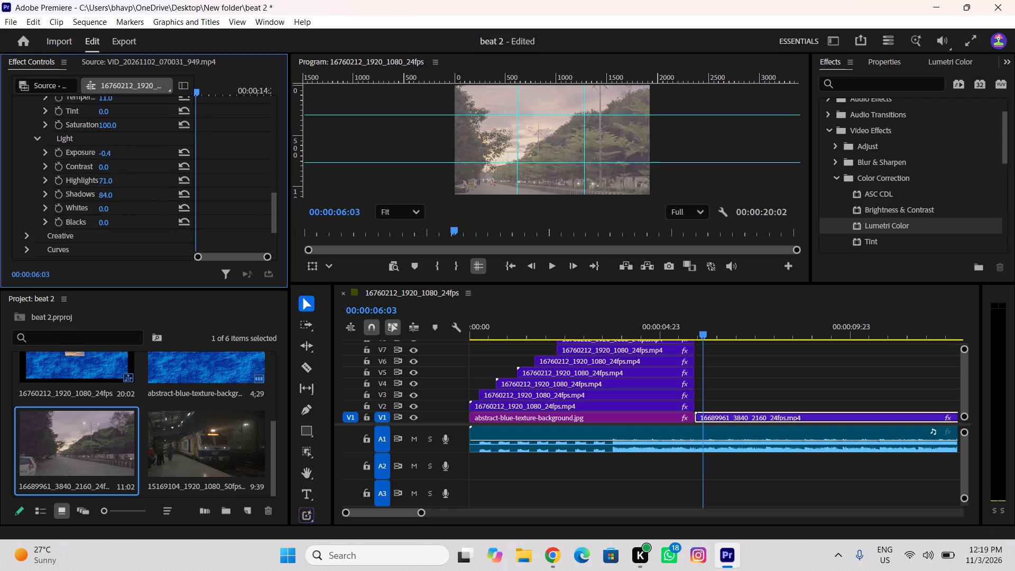
left_click_drag(164, 192, 60, 231)
Set the road clip's whites to 47 and its blacks to -20.
scroll(117, 224, "down", 3)
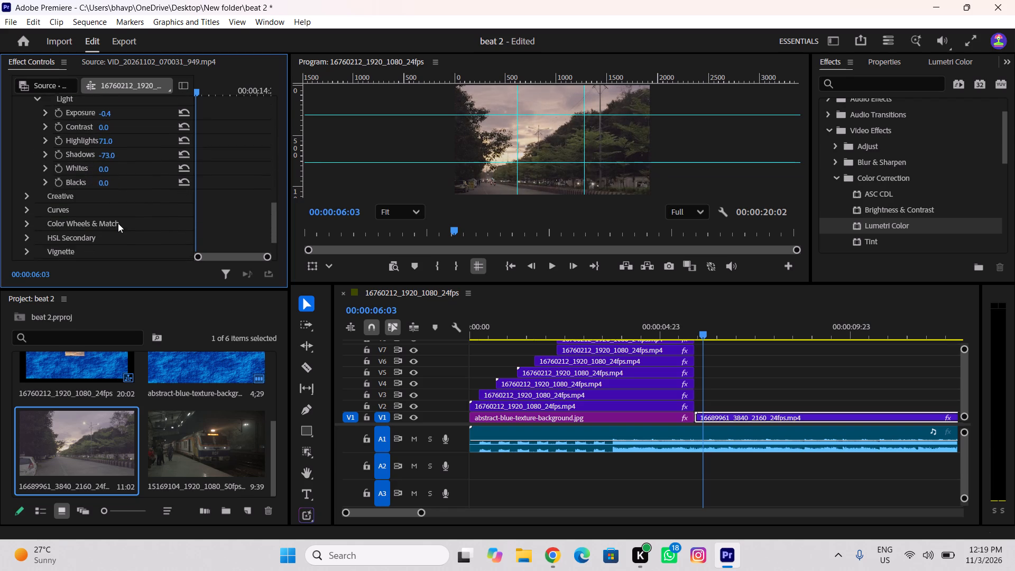
scroll(118, 223, "down", 1)
left_click_drag(107, 156, 170, 179)
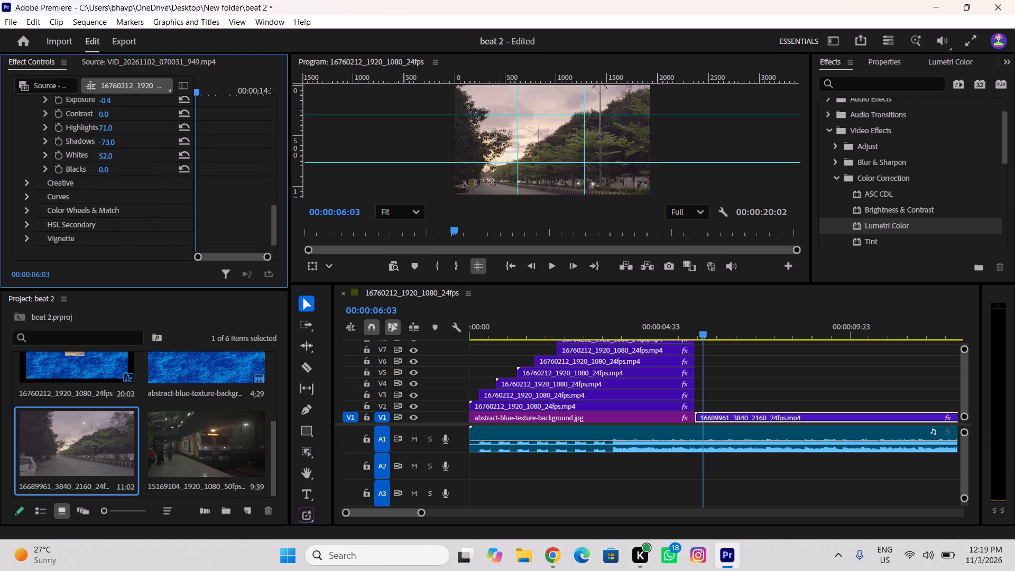
left_click_drag(170, 179, 170, 181)
scroll(117, 153, "down", 2)
left_click_drag(104, 144, 113, 168)
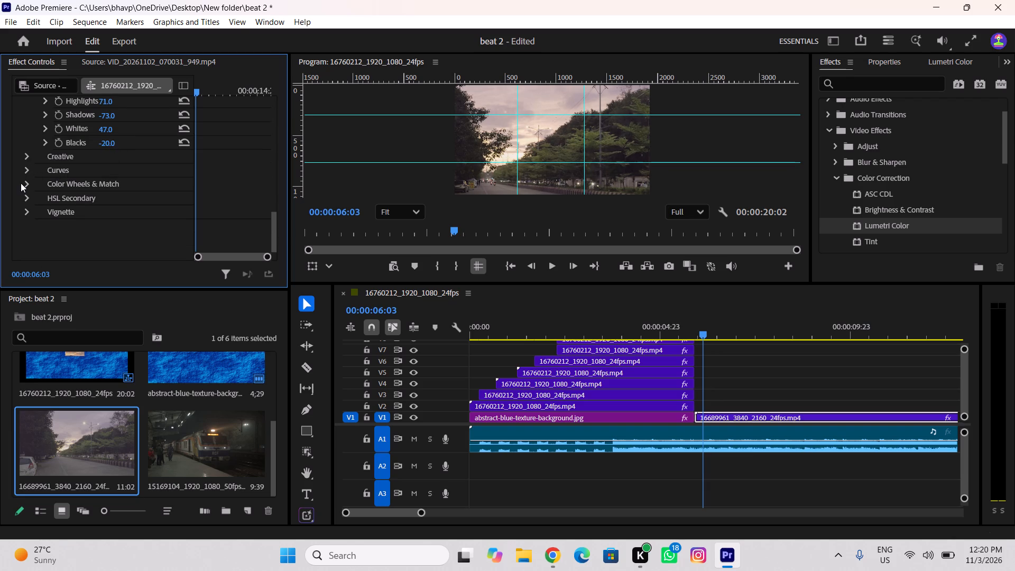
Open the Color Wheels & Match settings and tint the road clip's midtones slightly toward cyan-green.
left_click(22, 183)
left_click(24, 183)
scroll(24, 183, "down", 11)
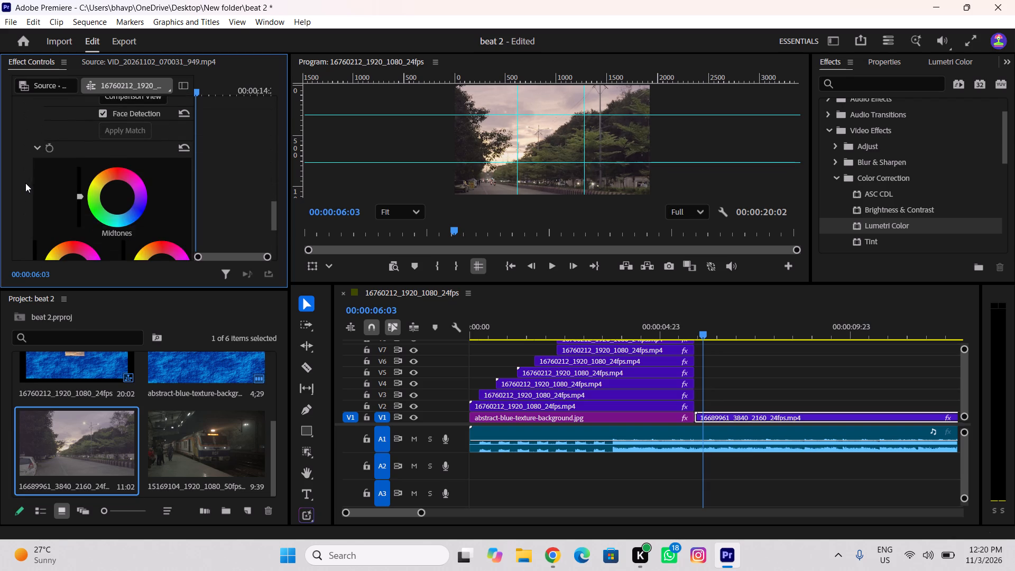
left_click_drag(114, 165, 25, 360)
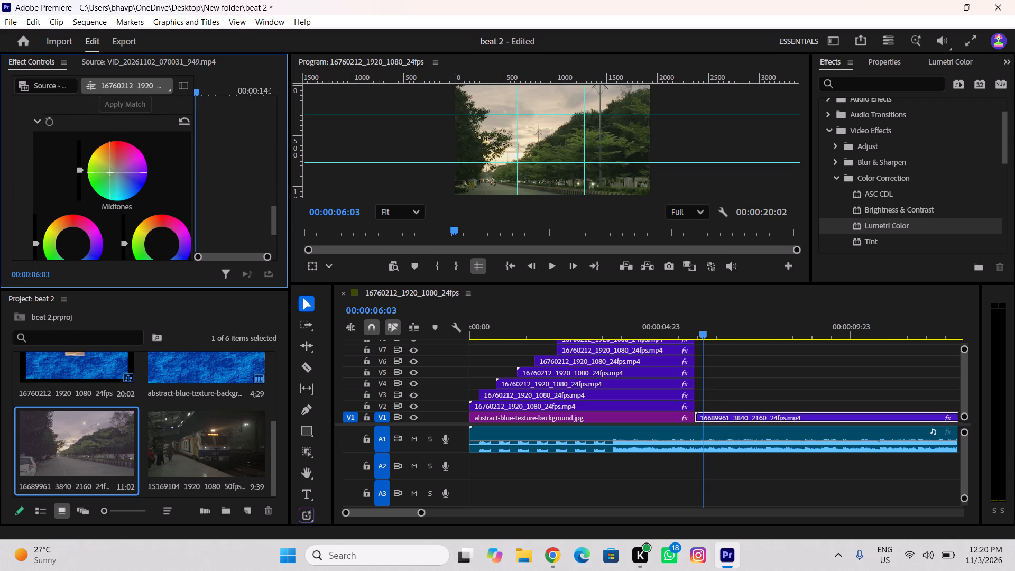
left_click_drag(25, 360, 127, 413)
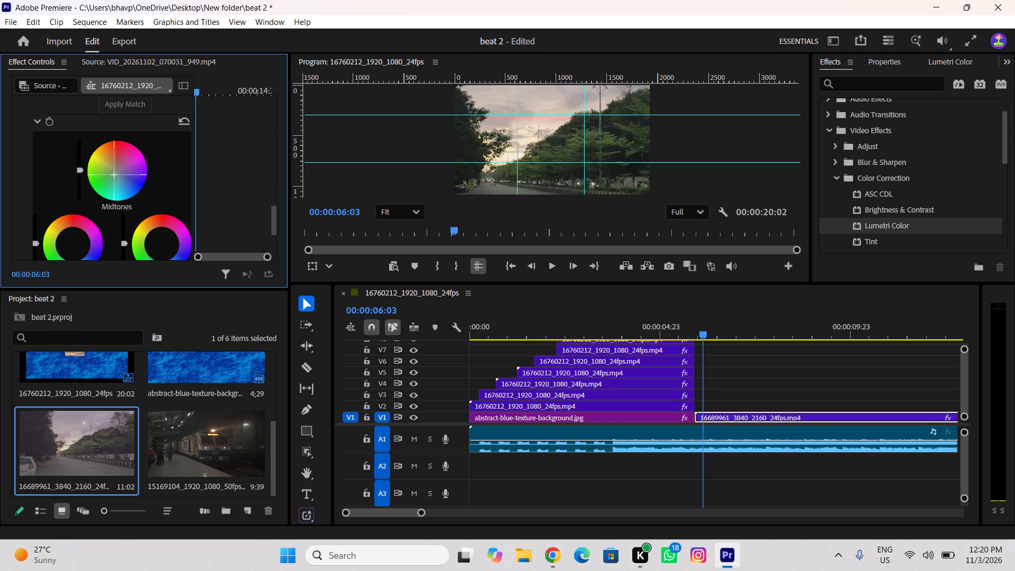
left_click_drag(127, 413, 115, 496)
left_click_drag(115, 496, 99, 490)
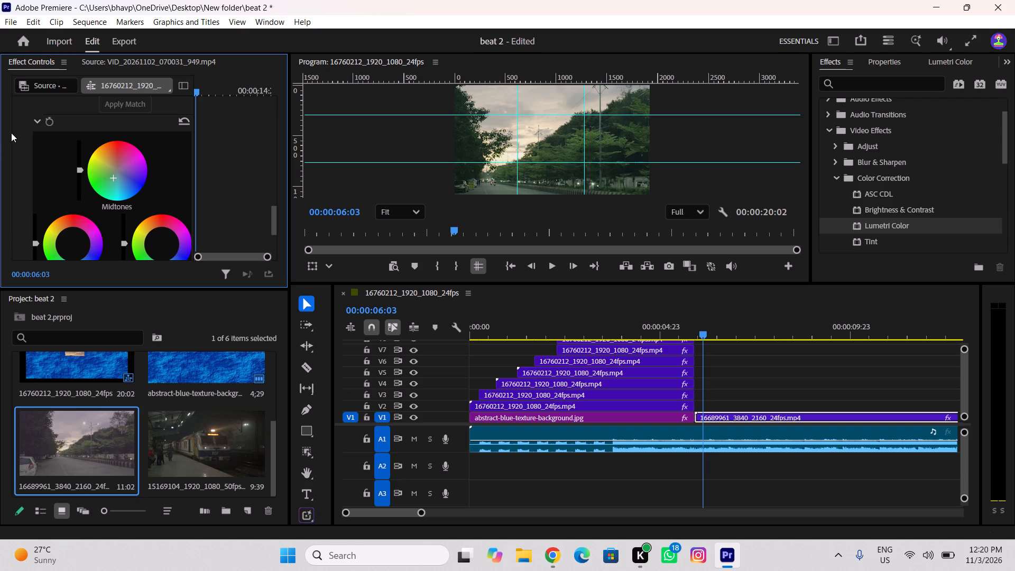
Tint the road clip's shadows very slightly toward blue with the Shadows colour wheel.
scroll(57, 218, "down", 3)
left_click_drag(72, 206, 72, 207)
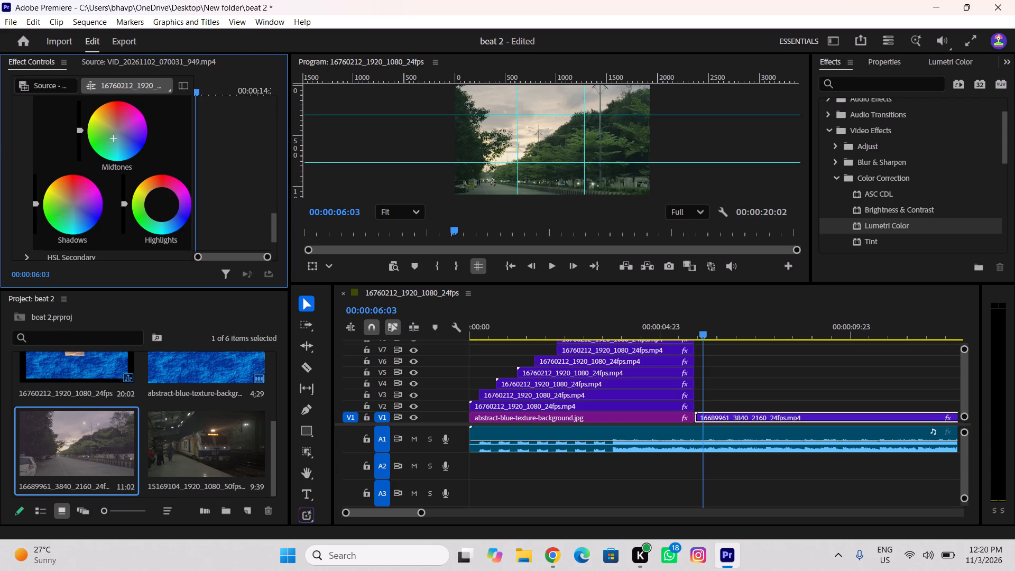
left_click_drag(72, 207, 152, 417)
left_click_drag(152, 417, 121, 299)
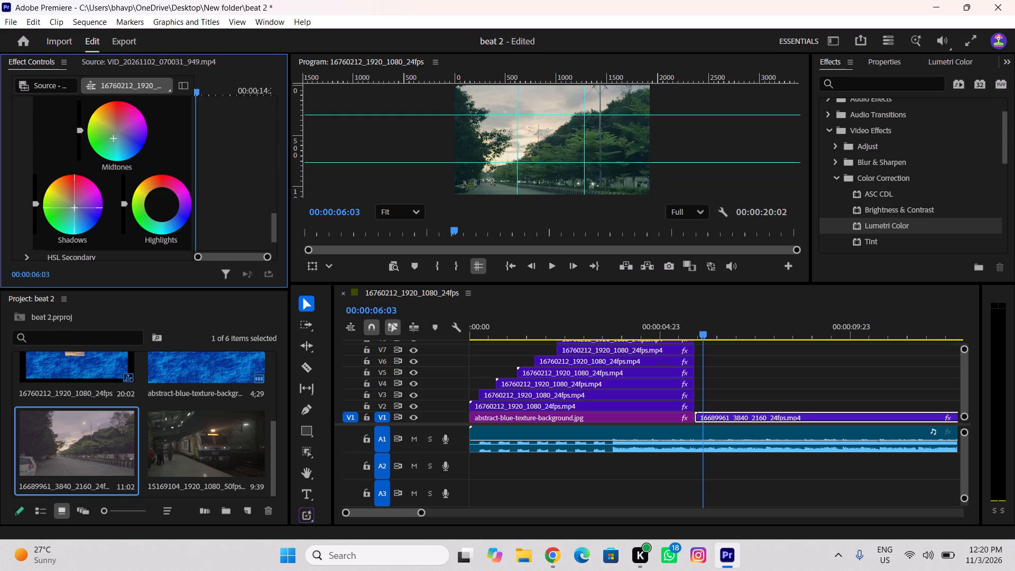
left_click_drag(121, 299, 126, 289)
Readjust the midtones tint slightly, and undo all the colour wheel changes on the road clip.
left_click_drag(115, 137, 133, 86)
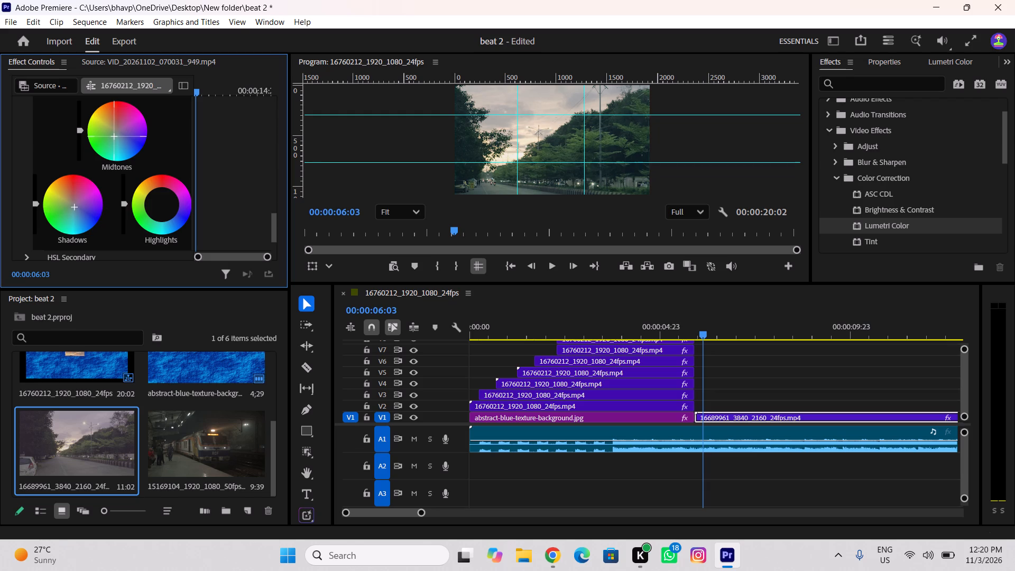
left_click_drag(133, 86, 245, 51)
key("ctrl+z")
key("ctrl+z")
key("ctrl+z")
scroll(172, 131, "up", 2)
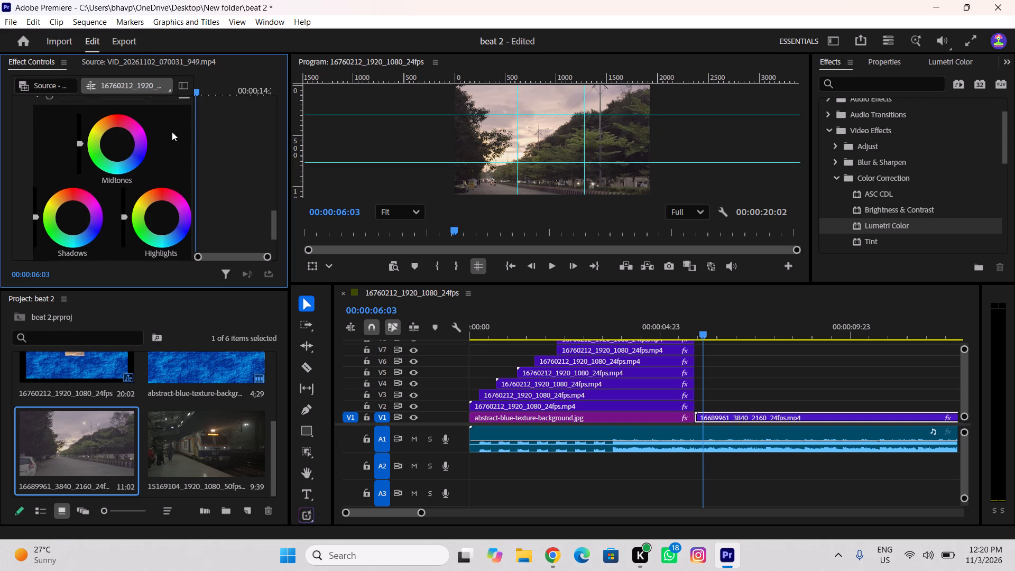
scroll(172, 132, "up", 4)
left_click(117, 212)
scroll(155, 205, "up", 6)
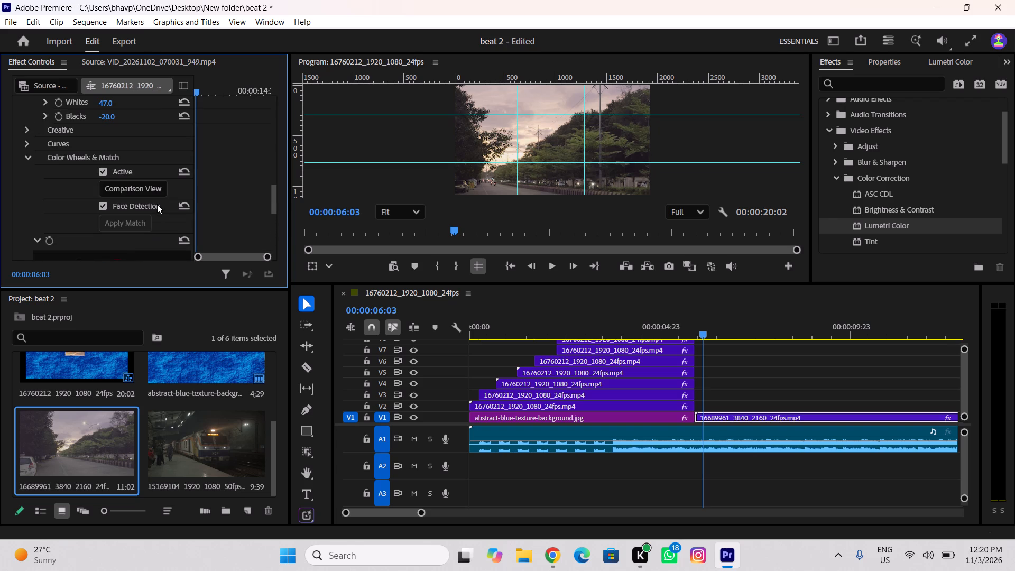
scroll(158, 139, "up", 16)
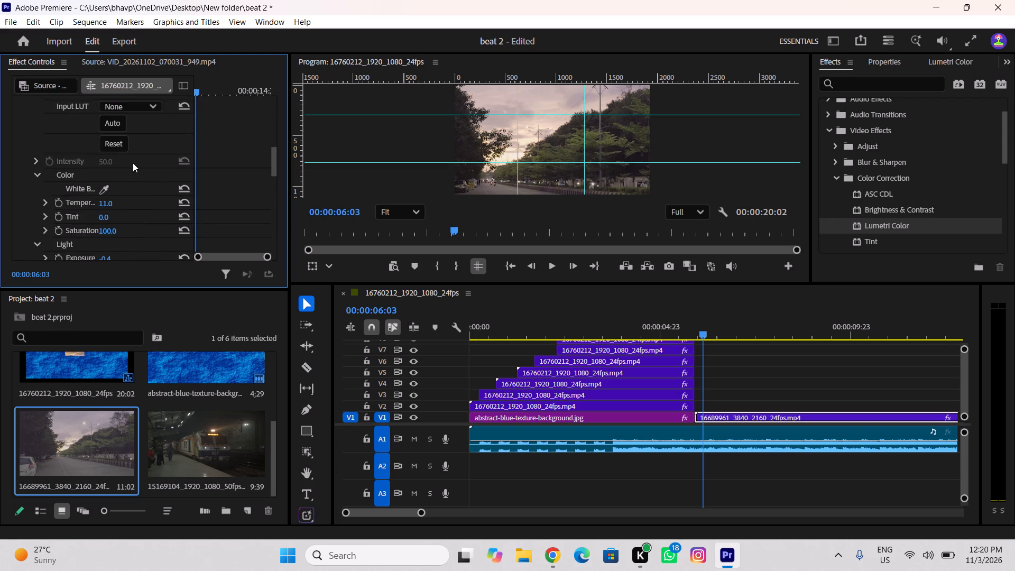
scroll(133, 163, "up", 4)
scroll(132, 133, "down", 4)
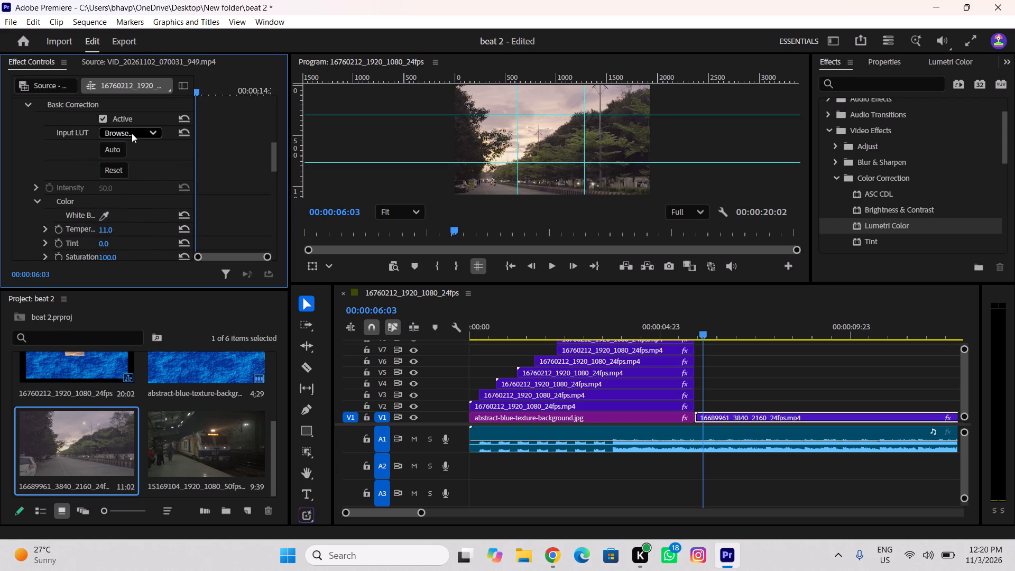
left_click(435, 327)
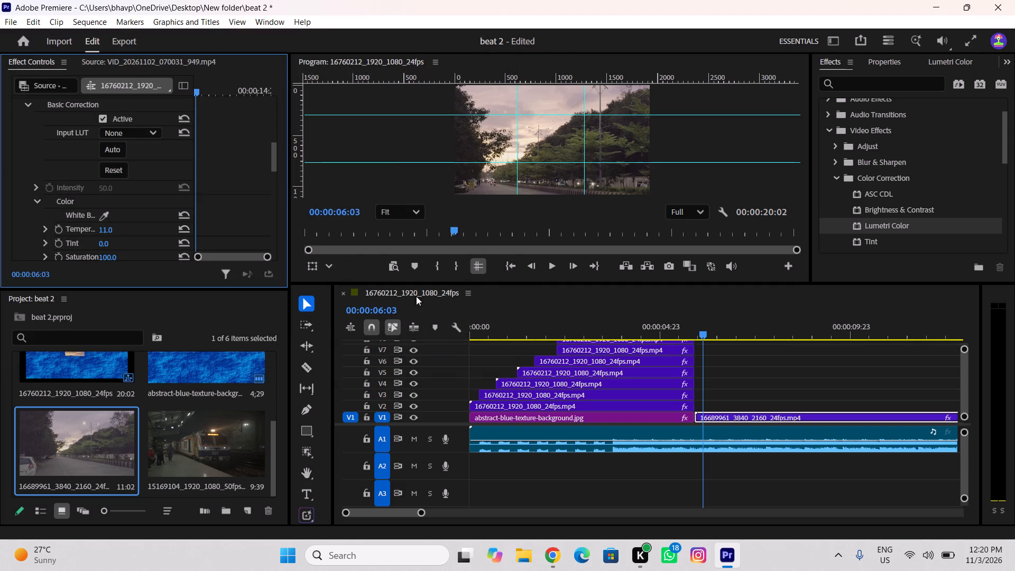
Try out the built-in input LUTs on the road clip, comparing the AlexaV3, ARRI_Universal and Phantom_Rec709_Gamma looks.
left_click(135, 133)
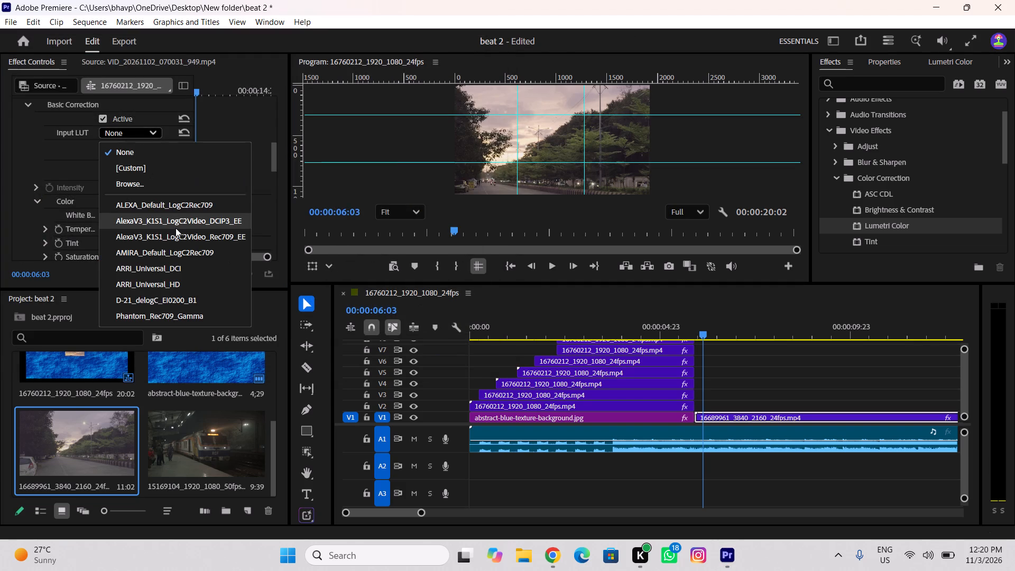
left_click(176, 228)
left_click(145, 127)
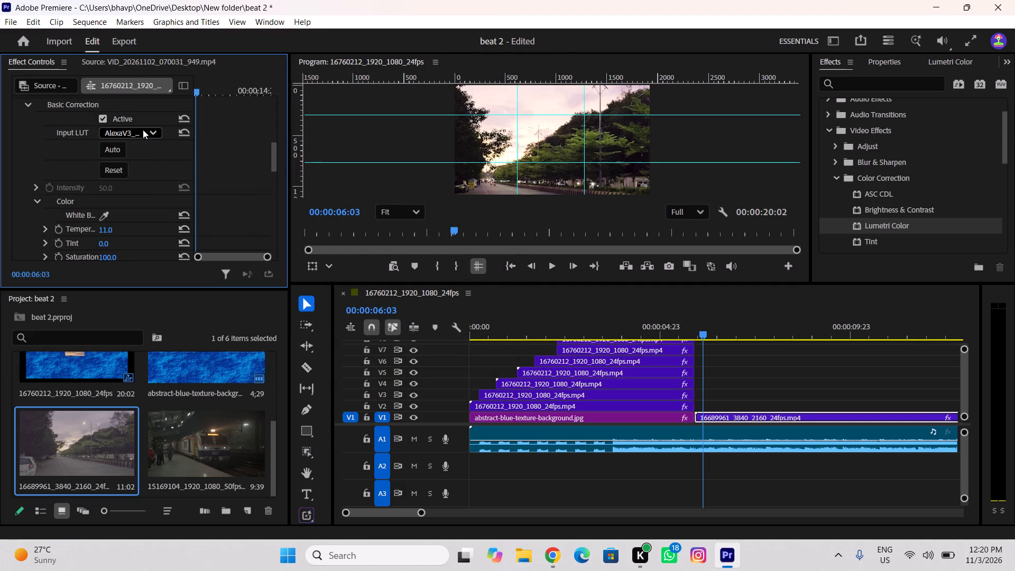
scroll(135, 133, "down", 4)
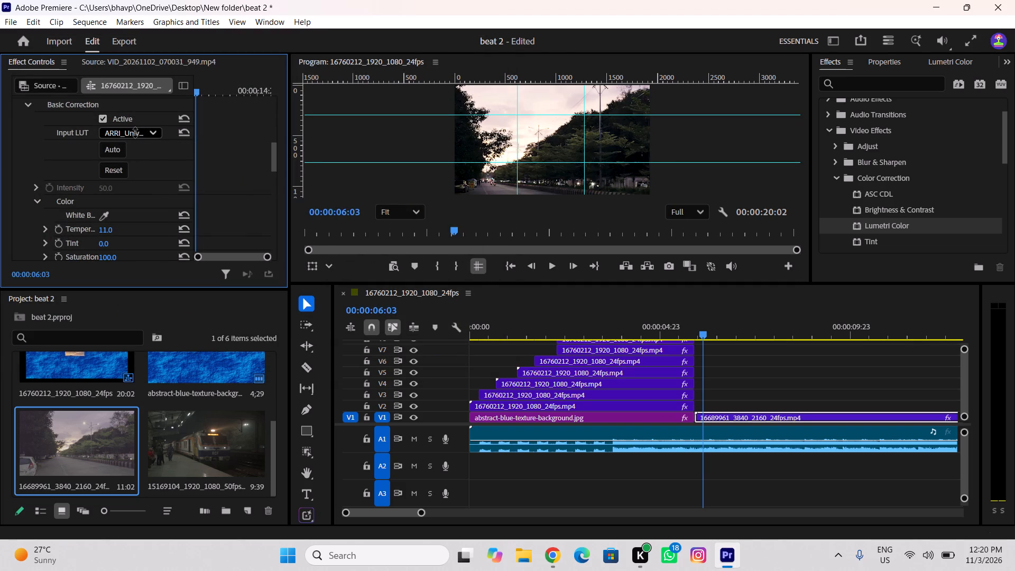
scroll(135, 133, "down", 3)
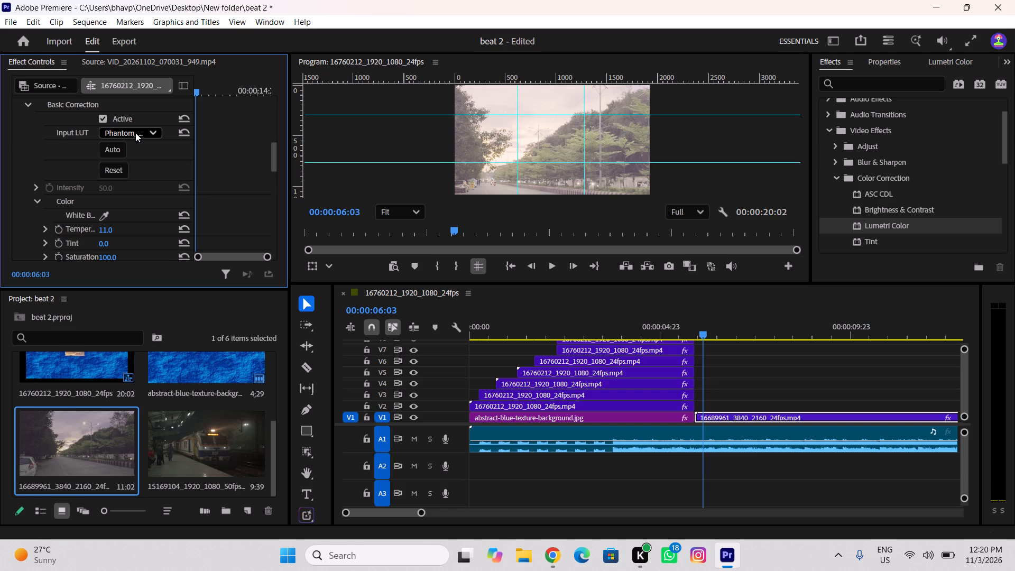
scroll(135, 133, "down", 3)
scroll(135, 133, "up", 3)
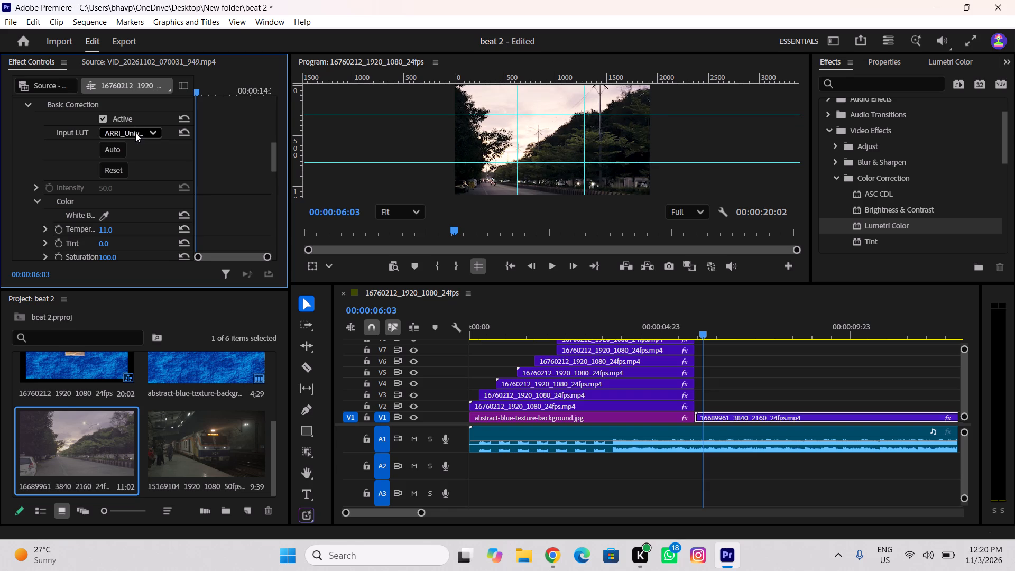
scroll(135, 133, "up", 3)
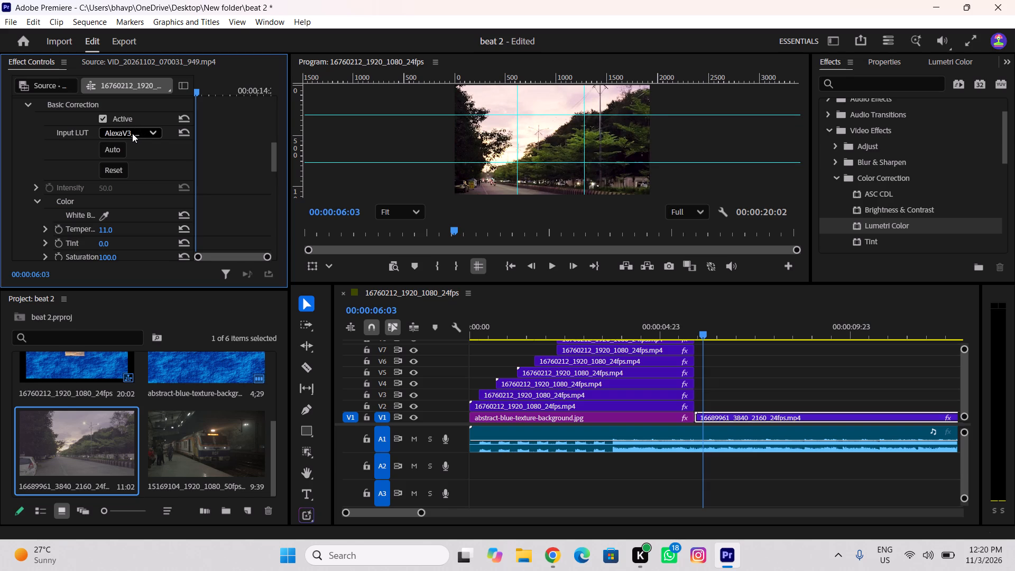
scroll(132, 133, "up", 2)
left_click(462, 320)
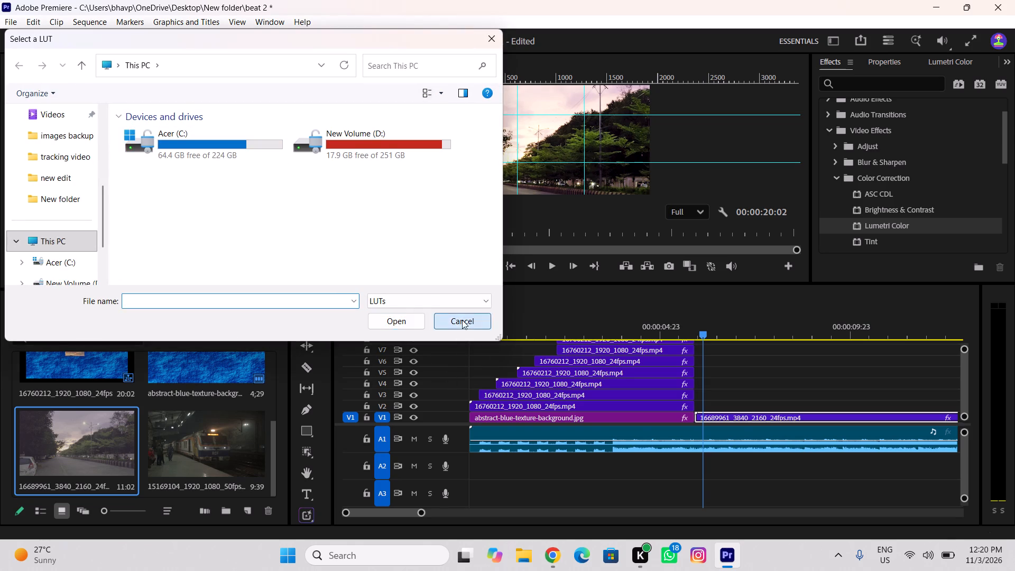
Set the road clip's input LUT to AlexaV3_K1S1_LogC2Video_DCIP3_EE.
left_click(143, 130)
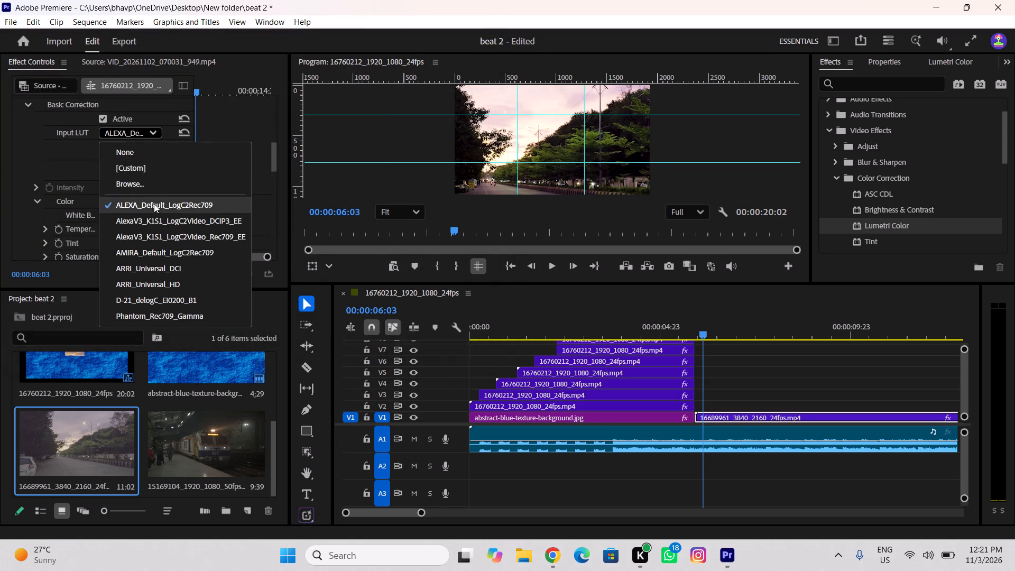
left_click(156, 219)
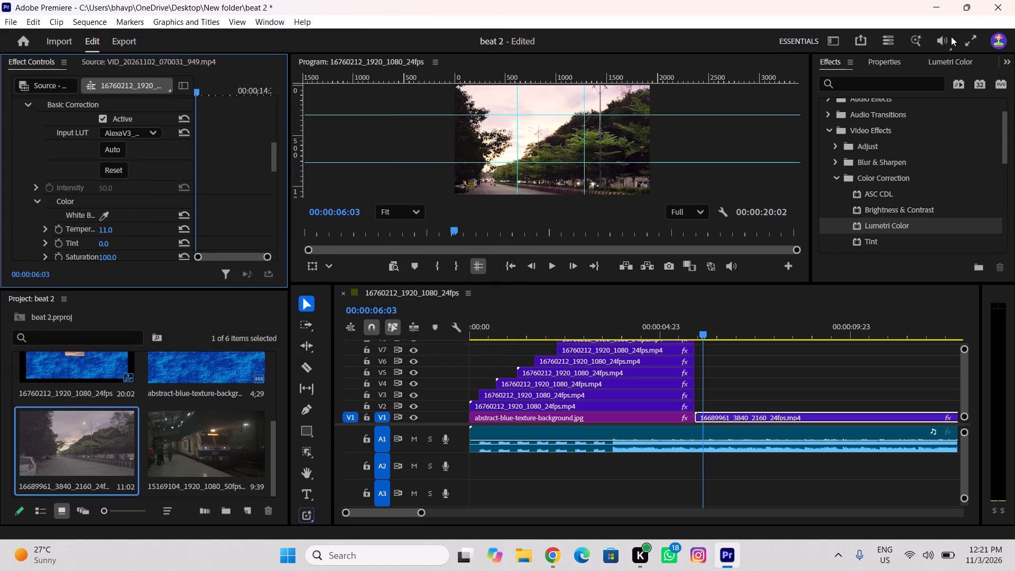
Review the graded road frame and the boat collage full-screen, playing from the sequence start through to the full boat shot.
left_click(976, 38)
key("Escape")
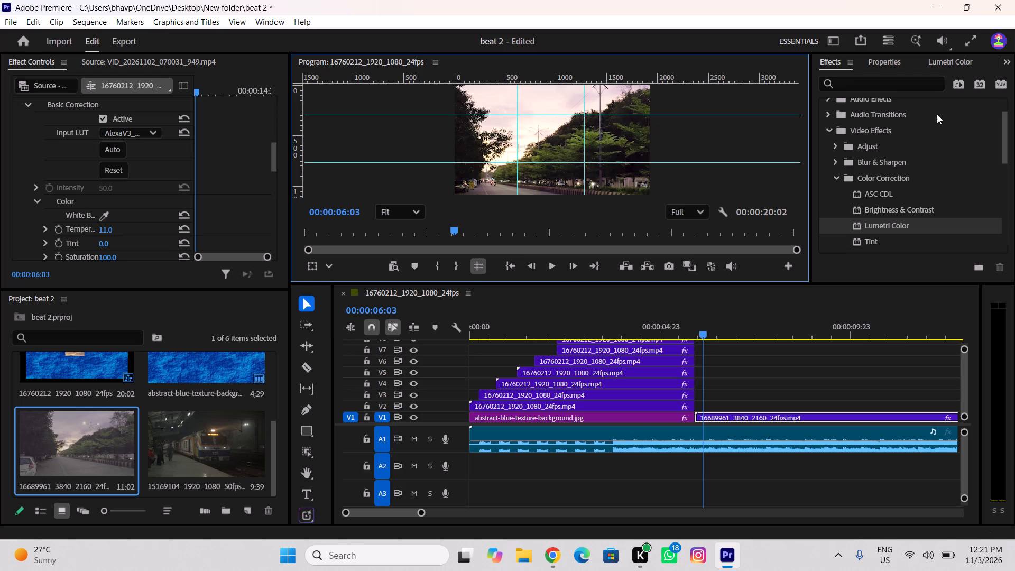
left_click_drag(662, 330, 366, 398)
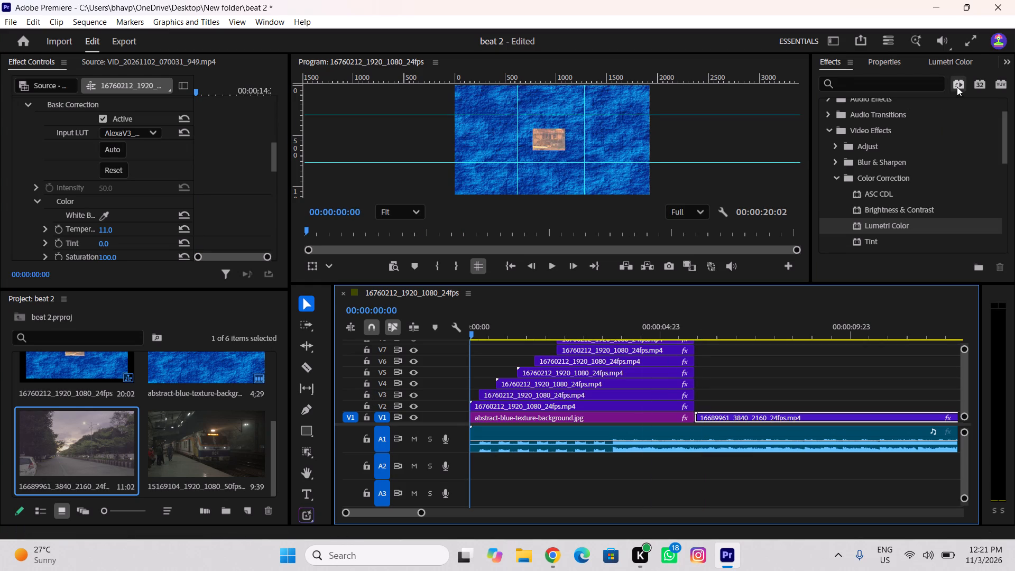
left_click(982, 28)
left_click(973, 47)
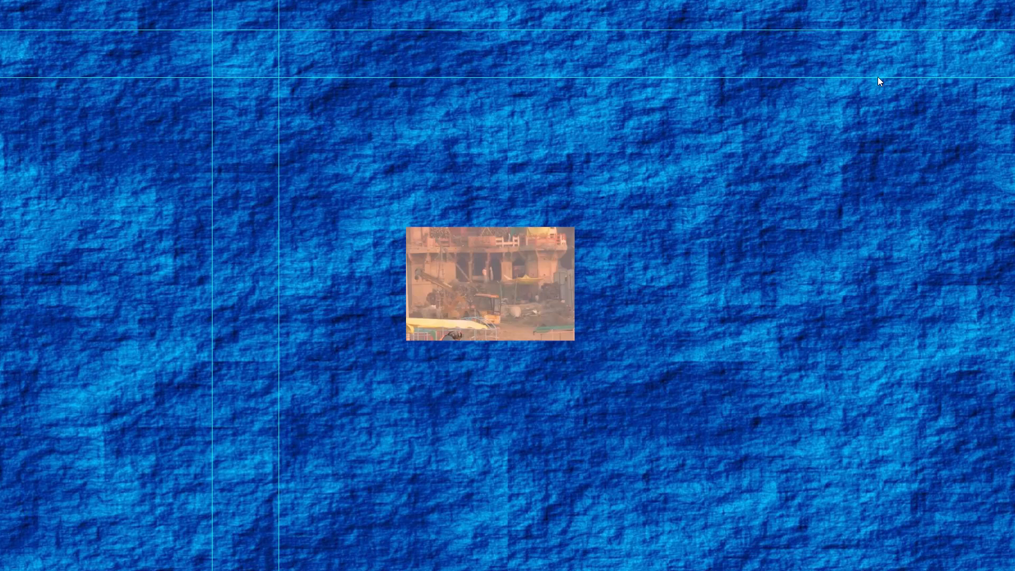
key("space")
key("space")
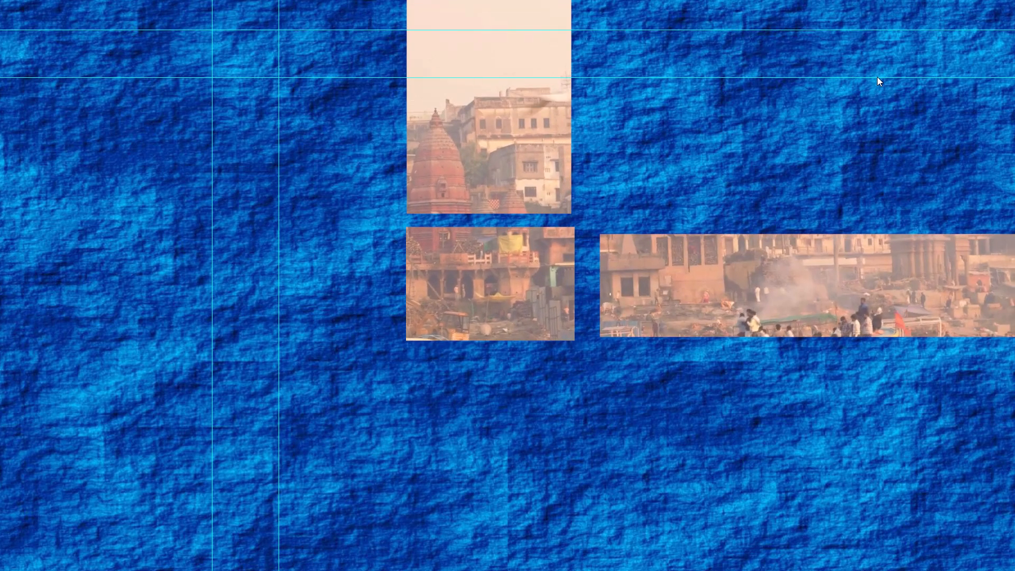
key("Left")
key("Left")
key("Left")
key("Left")
key("Left")
key("Left")
key("Left")
key("Left")
key("Left")
key("Left")
key("Left")
key("Left")
key("Left")
key("Left")
key("Left")
key("Left")
key("Left")
key("Left")
key("Left")
key("Left")
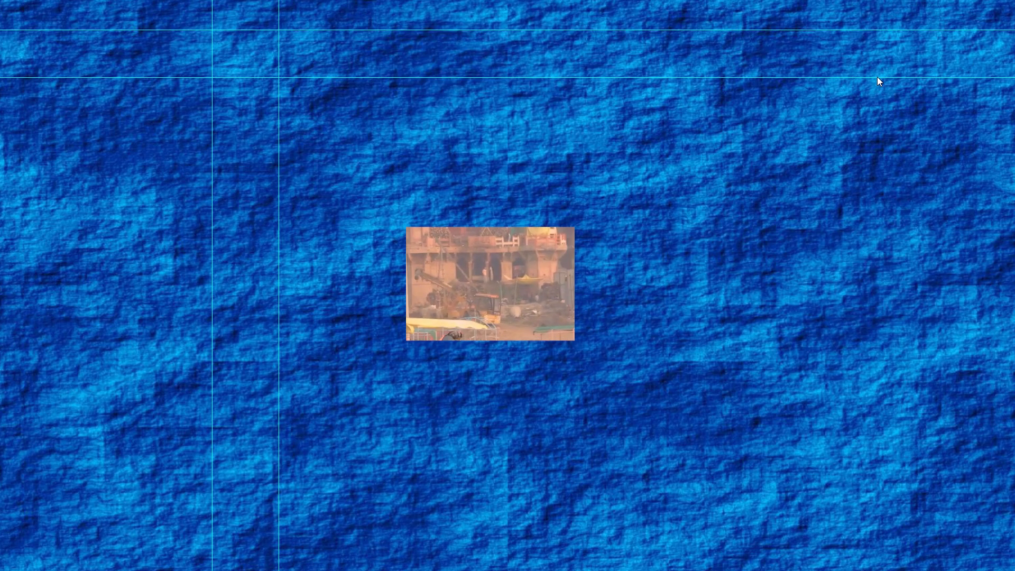
key("space")
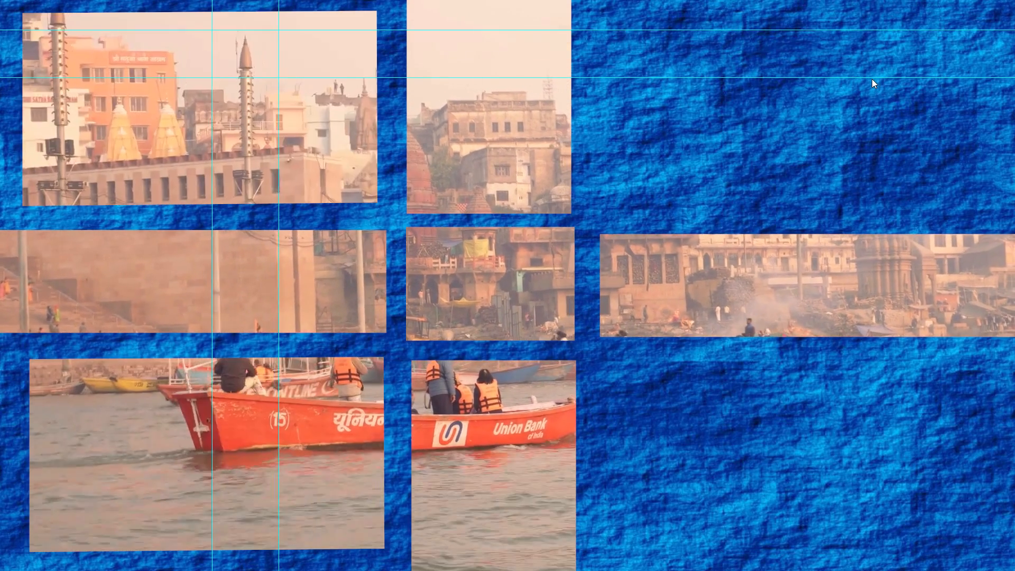
key("space")
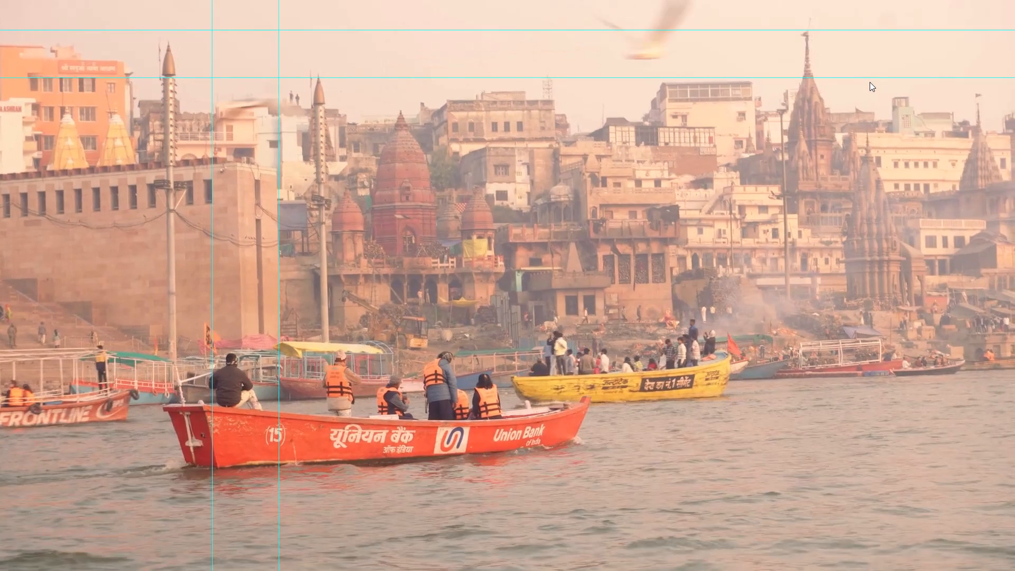
key("Escape")
Replay the boat collage full-screen from the first frame of the sequence to the full boat shot.
left_click_drag(687, 326, 640, 328)
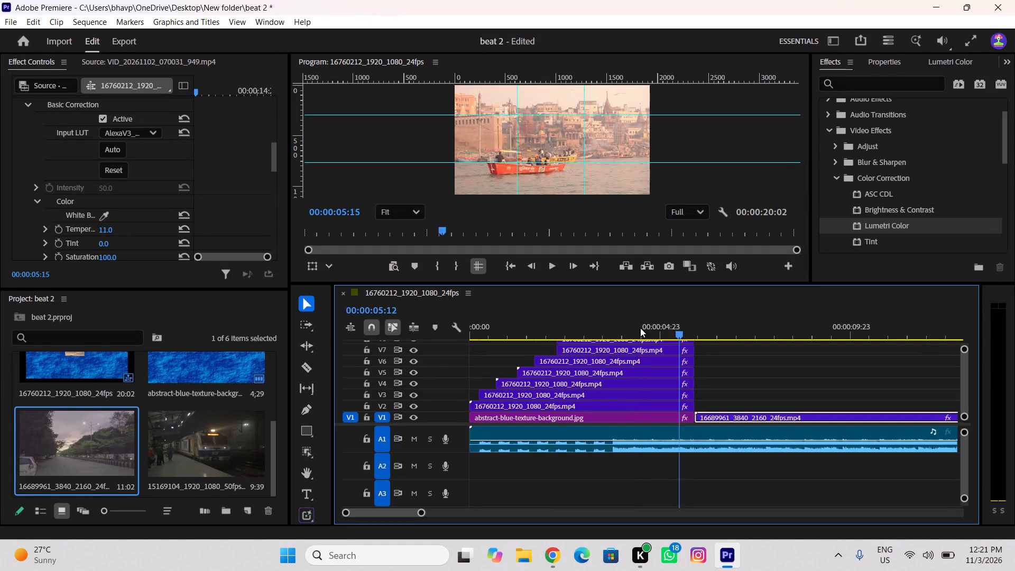
left_click_drag(640, 328, 310, 383)
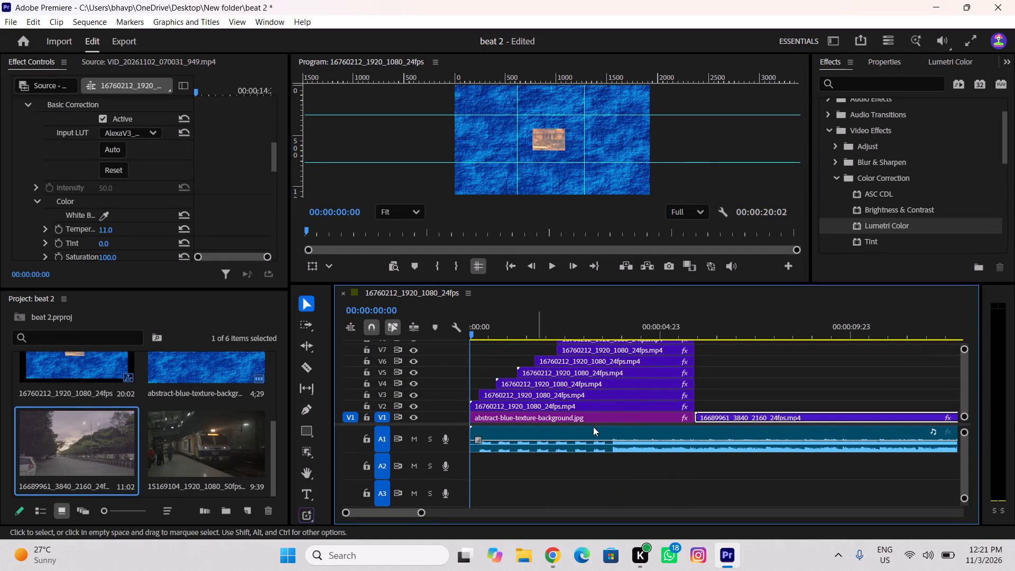
left_click(969, 42)
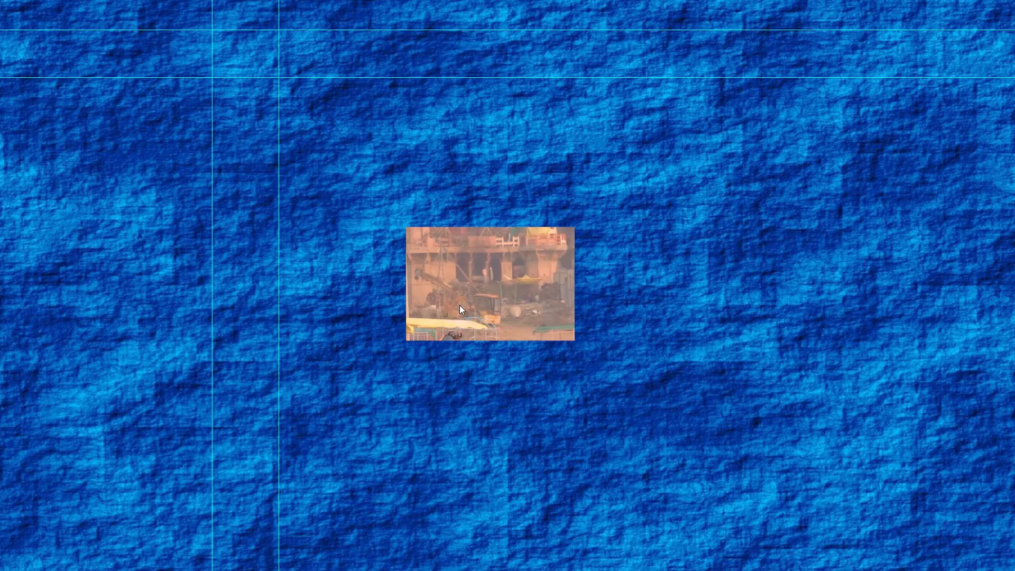
key("space")
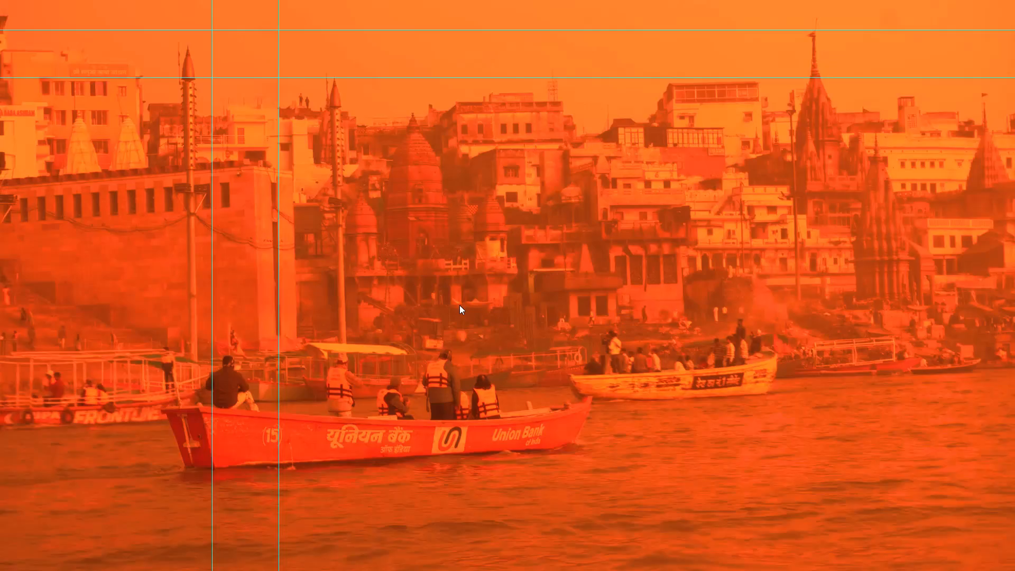
key("space")
key("Escape")
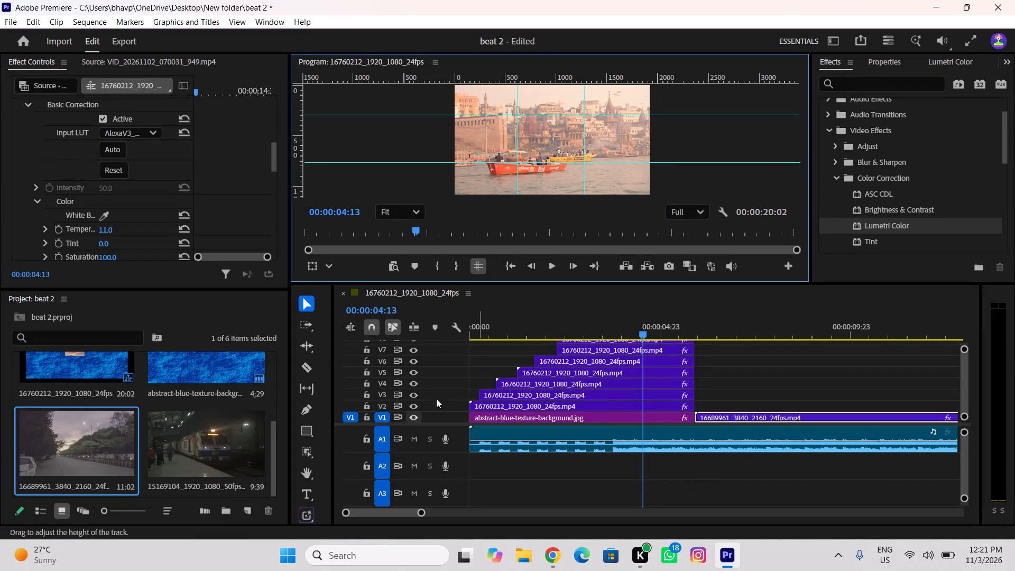
Find the cut point by playback, split the road clip on V1 at 00:00:08:06 and delete the part after it.
left_click_drag(690, 331, 719, 364)
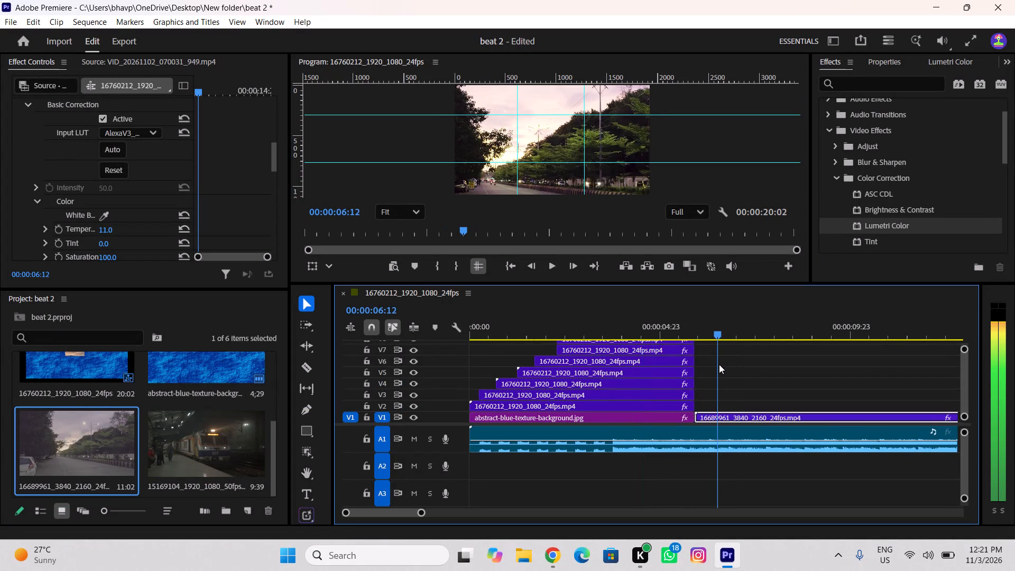
left_click_drag(719, 364, 615, 442)
key("space")
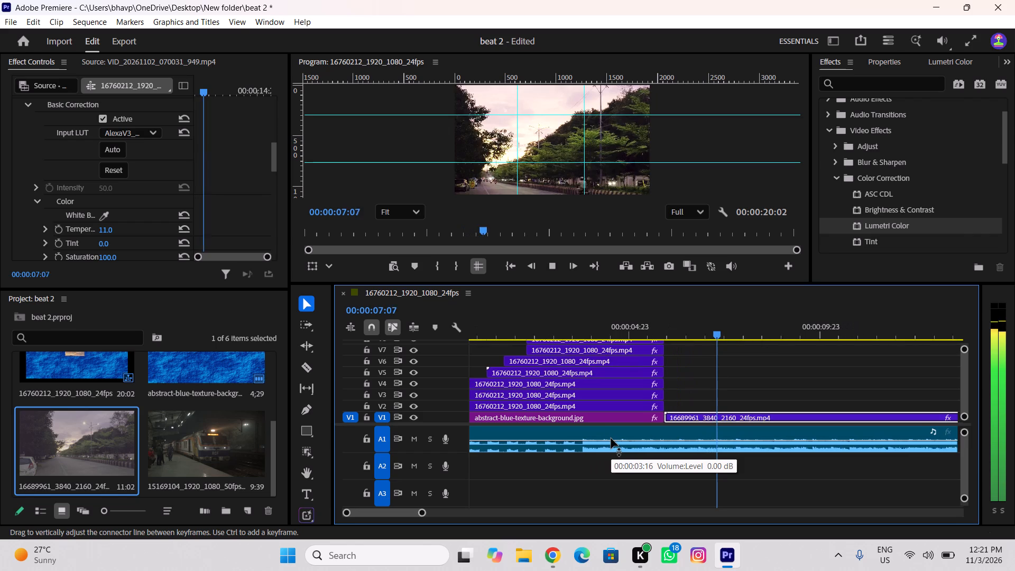
key("space")
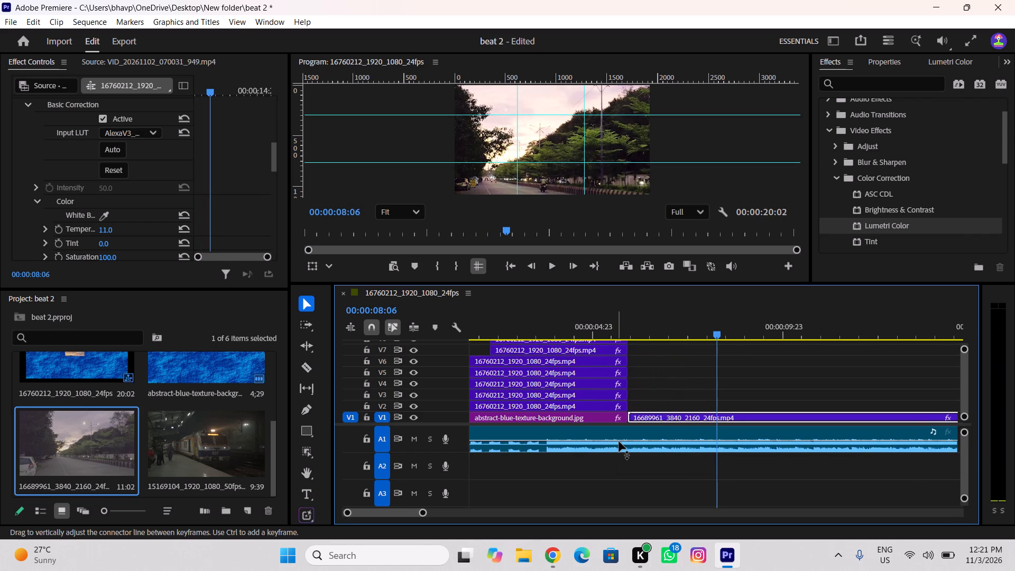
key("c")
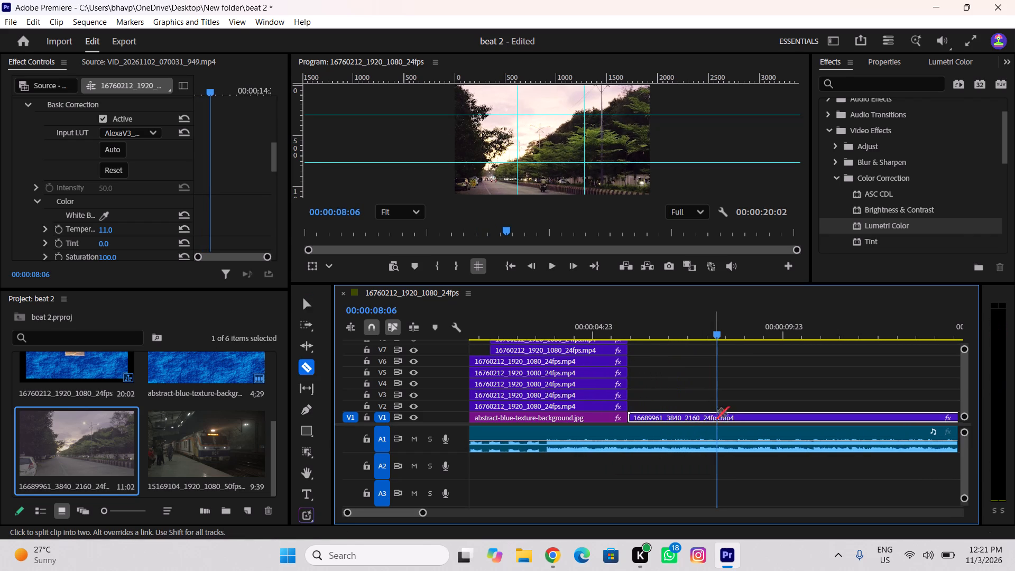
left_click(717, 413)
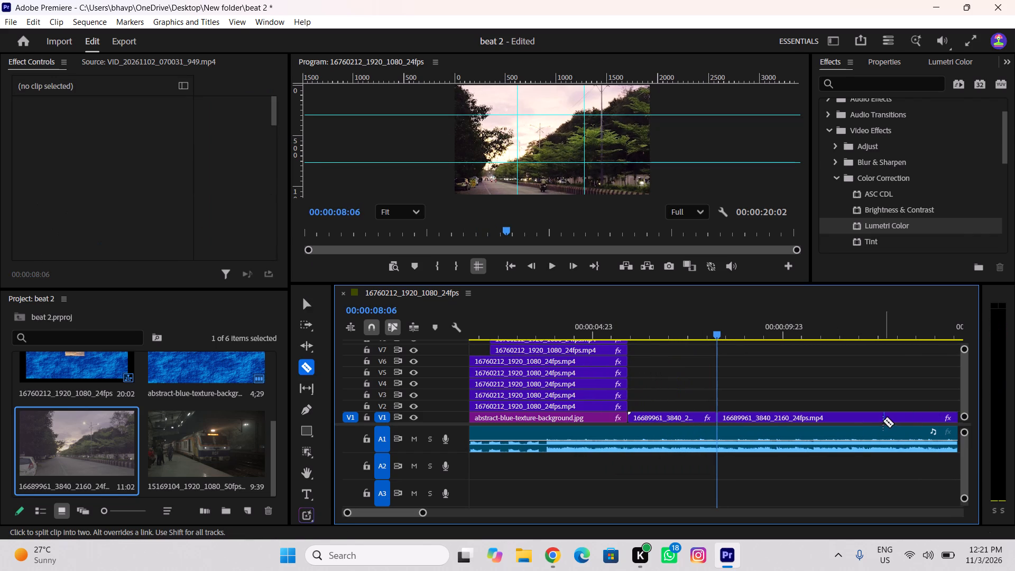
key("v")
left_click(846, 421)
key("Delete")
key("BackSpace")
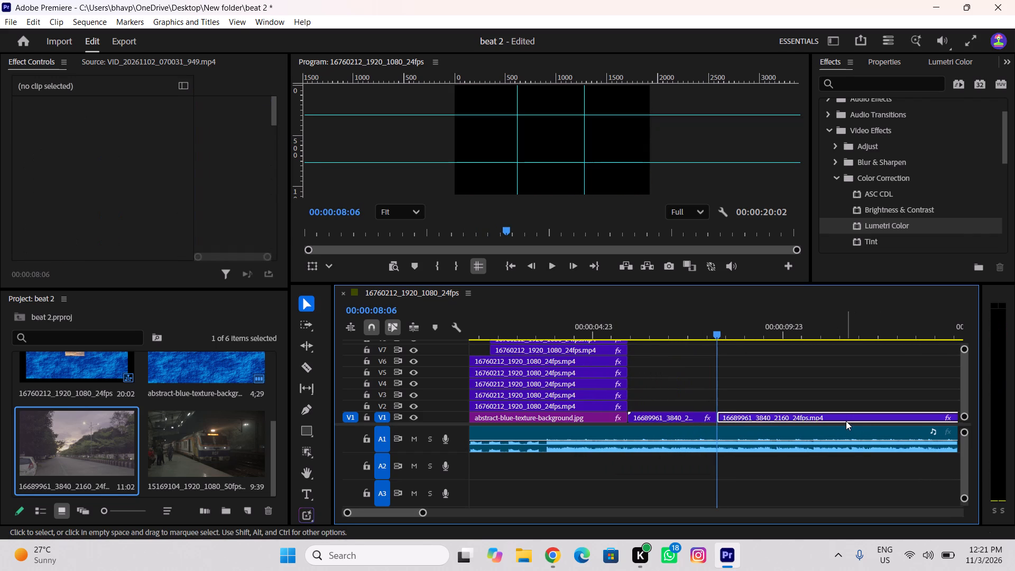
Check the shortened edit by playback, and place the train clip 15169104_1920_1080_50fps.mp4 on V1 directly after the road clip.
left_click_drag(720, 331, 404, 393)
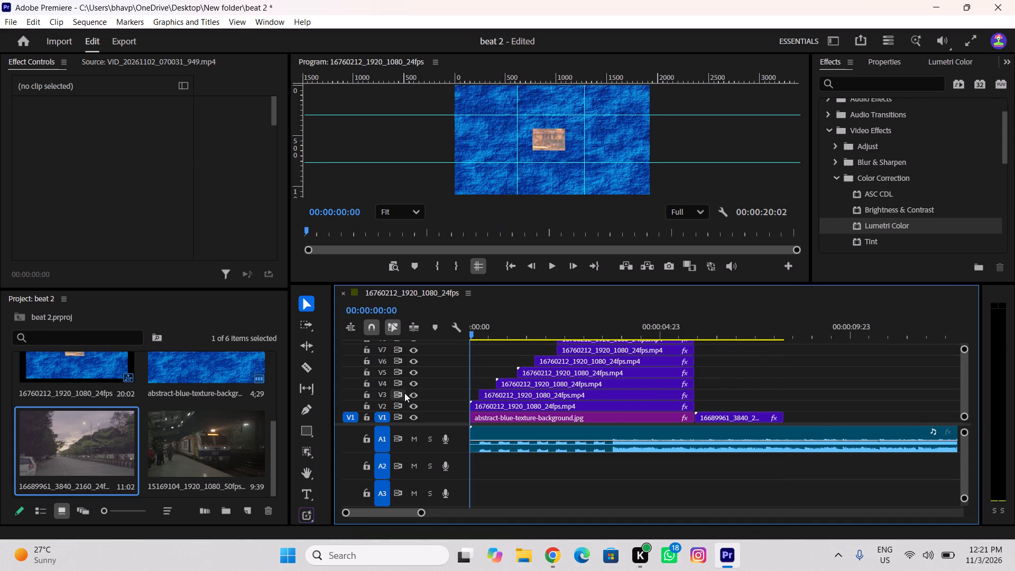
key("space")
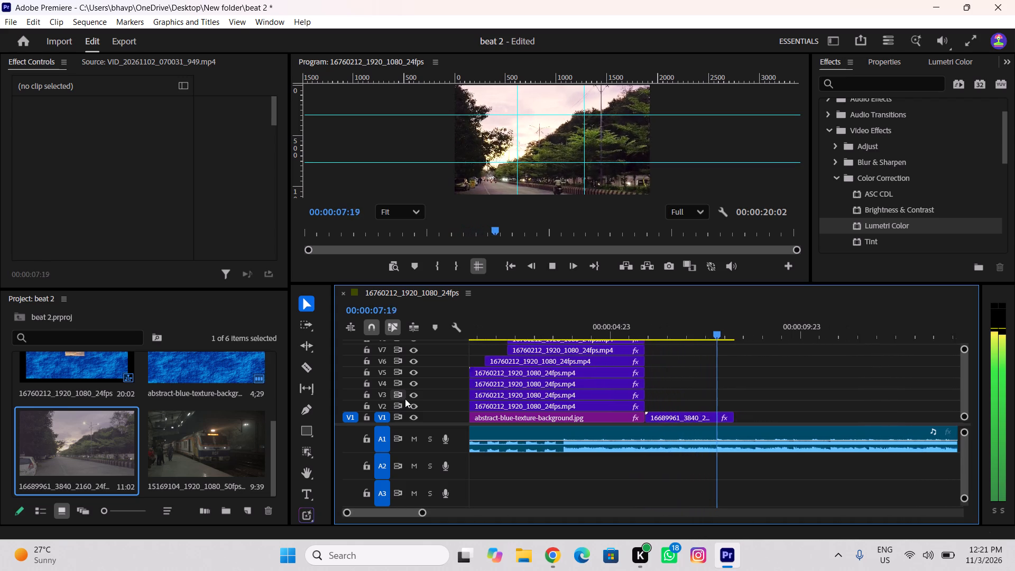
key("space")
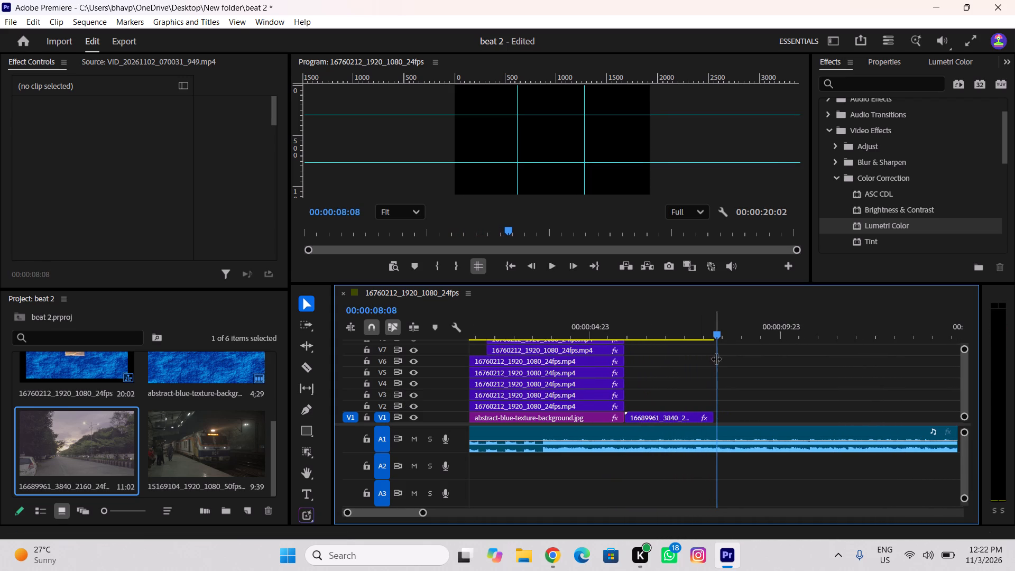
left_click(718, 335)
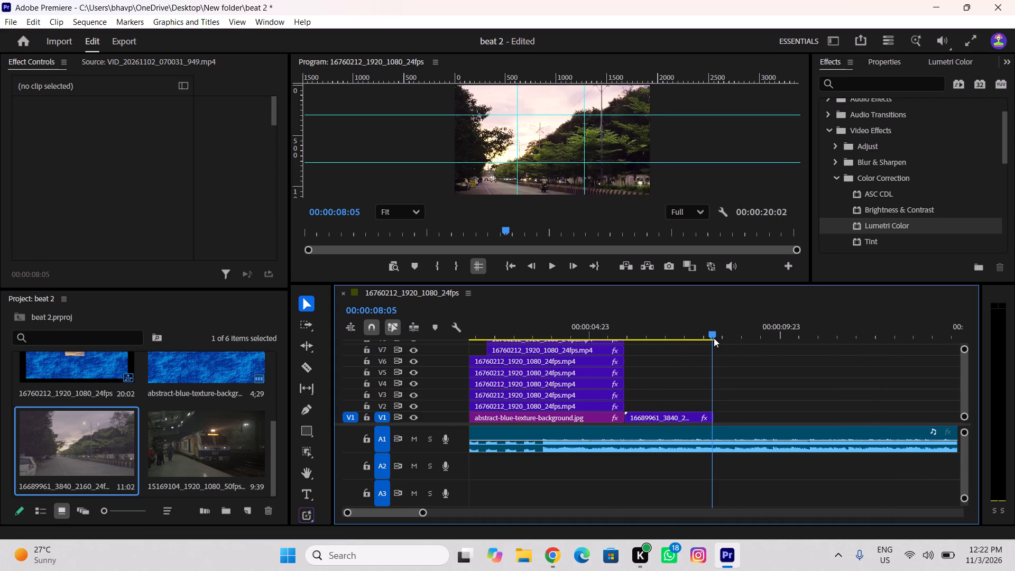
left_click_drag(238, 446, 607, 369)
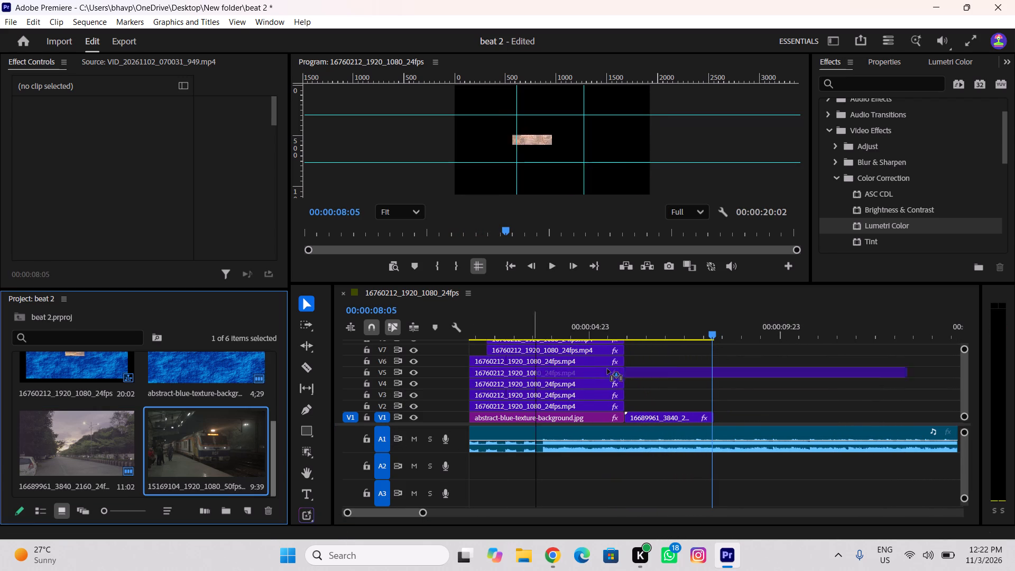
left_click_drag(607, 369, 719, 415)
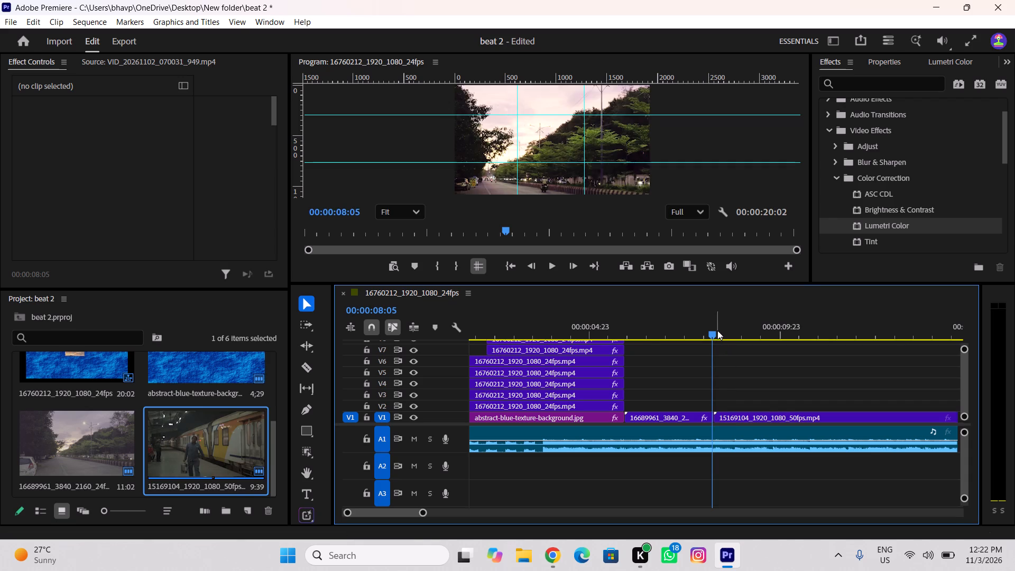
Play the road-to-train transition and on through the train clip to listen for the beat where the train shot should end.
left_click_drag(717, 330, 642, 345)
key("space")
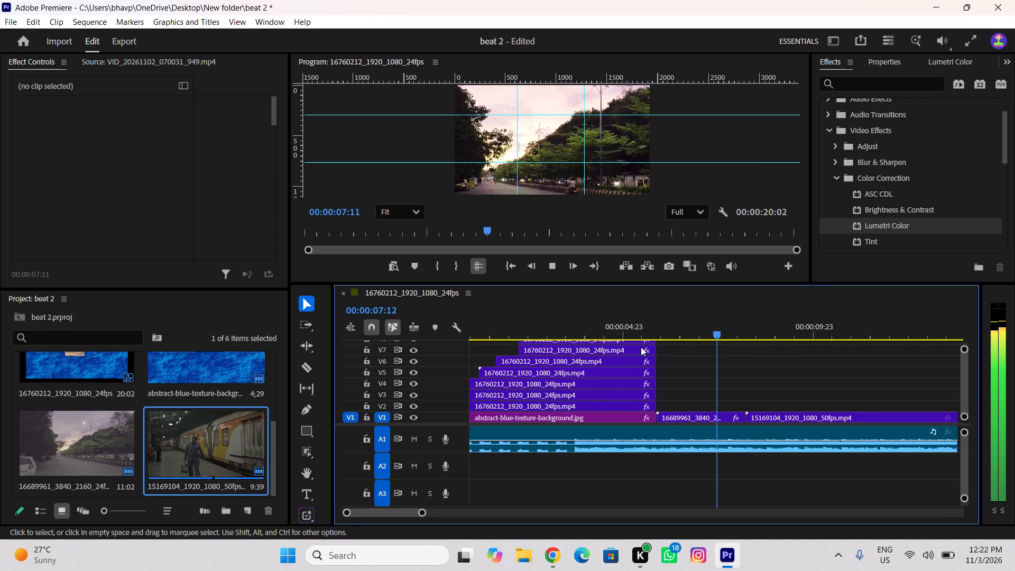
key("space")
scroll(735, 404, "down", 3)
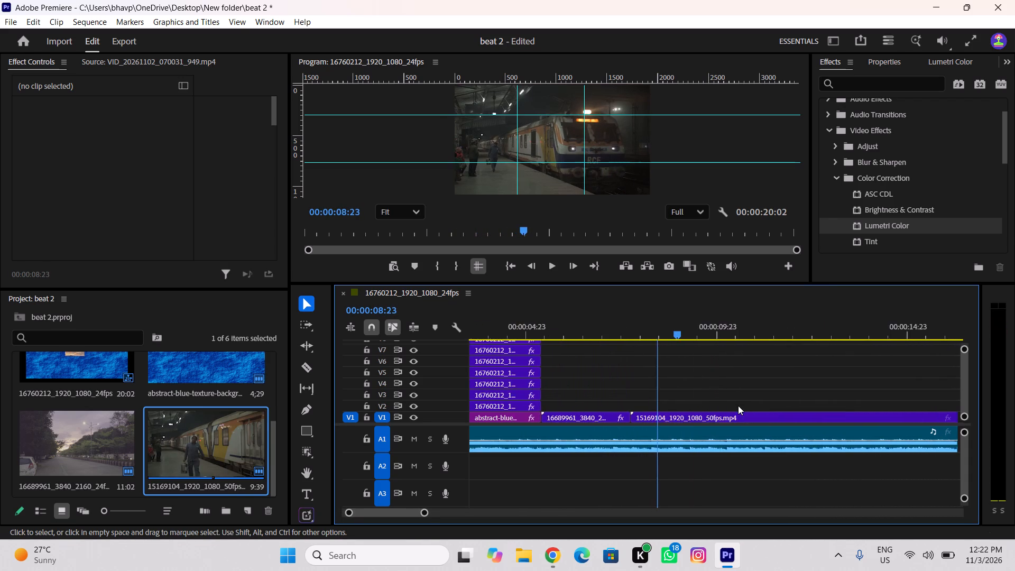
scroll(742, 409, "down", 5)
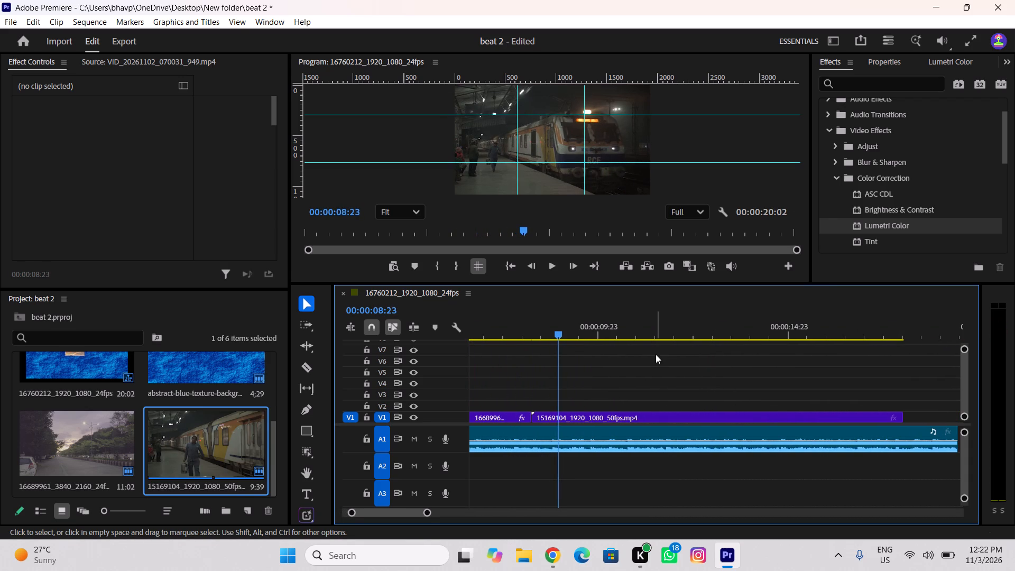
left_click_drag(577, 328, 512, 352)
left_click_drag(511, 352, 479, 355)
key("space")
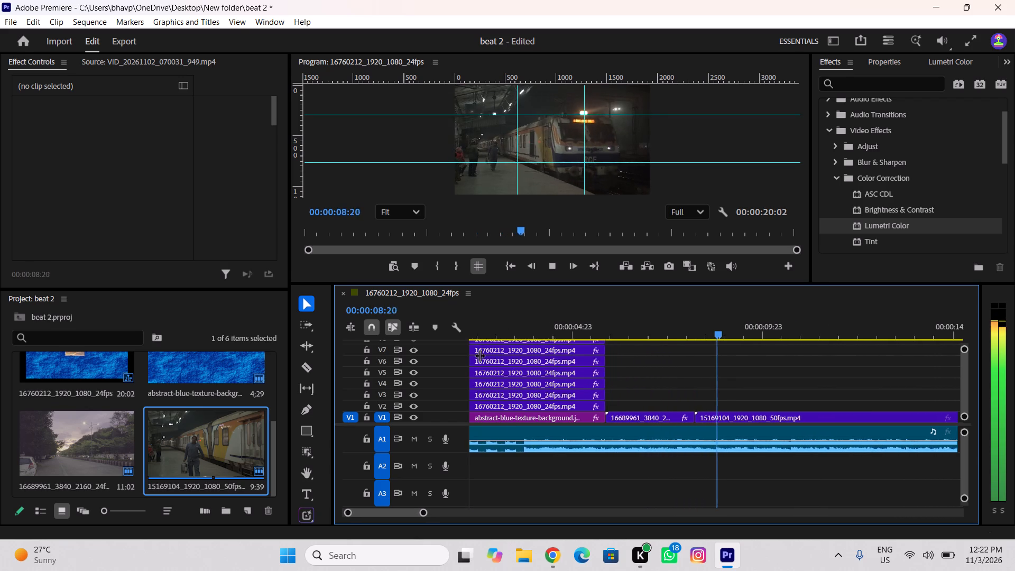
key("space")
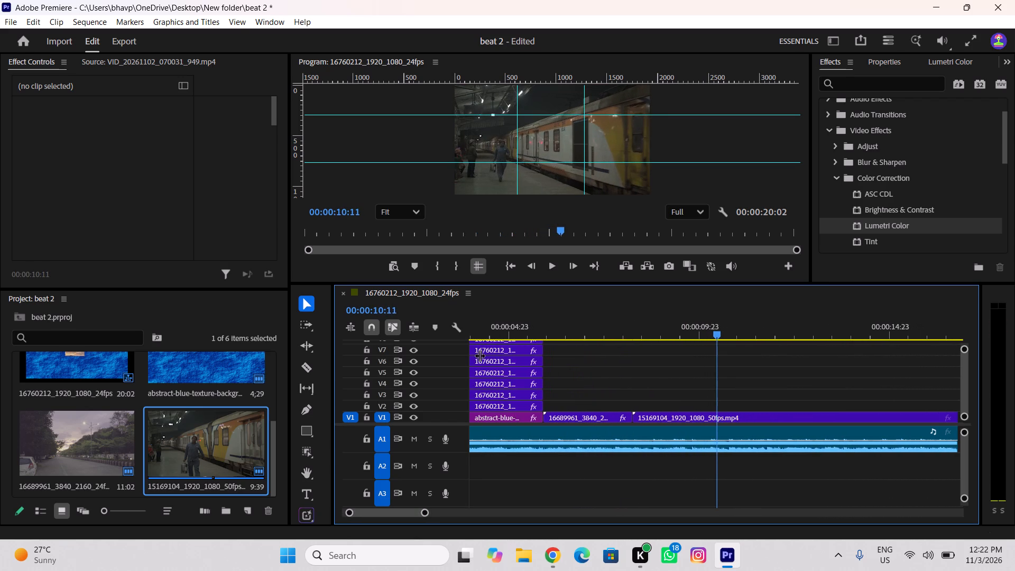
key("space")
key("space")
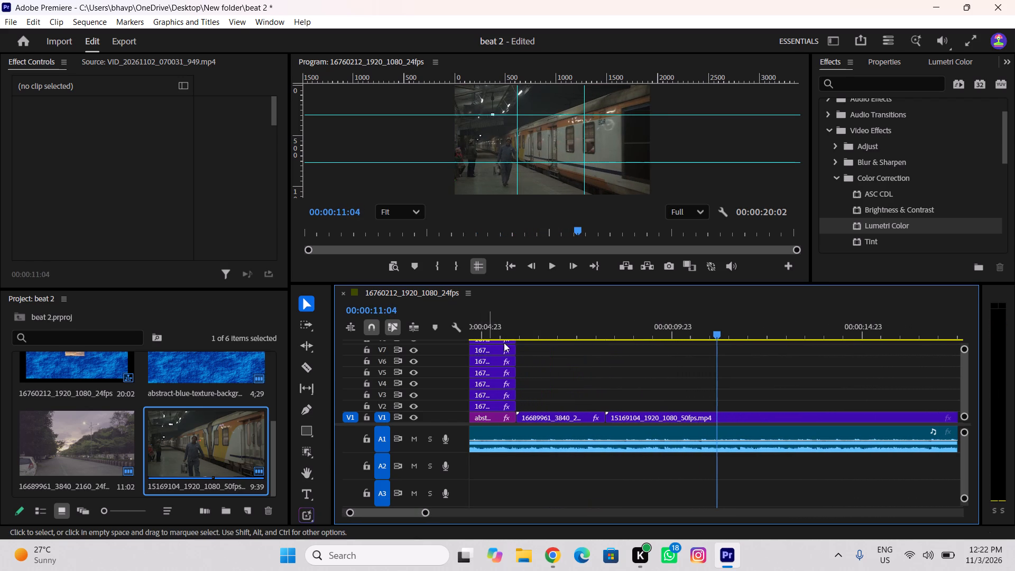
Find the cut point by playback, split the train clip on V1 at 00:00:11:16 and delete the part after it.
key("Left")
key("Left")
key("Left")
key("Left")
key("Left")
key("Left")
key("Left")
key("Left")
key("Left")
key("Left")
key("Left")
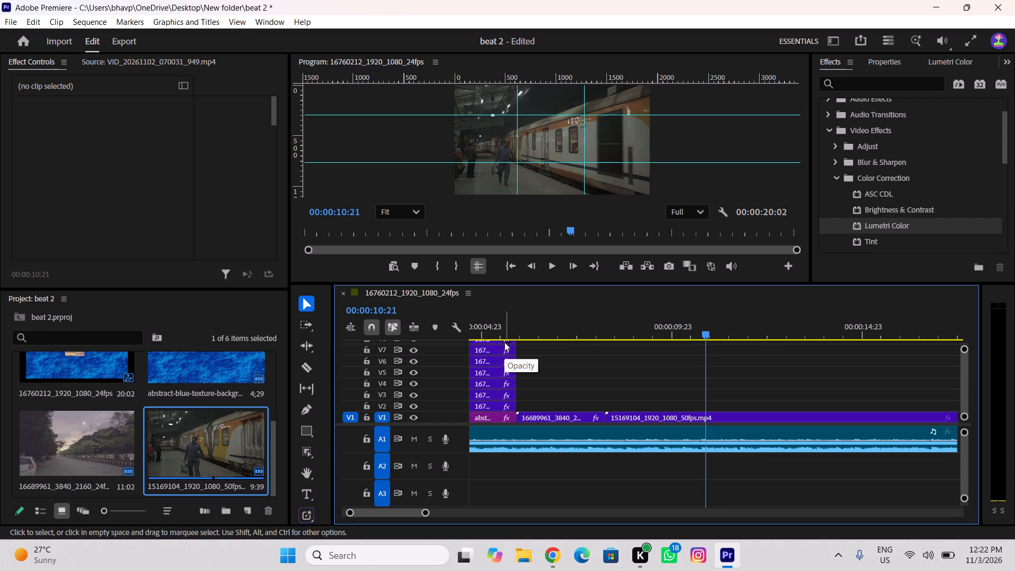
key("space")
key("space")
key("space")
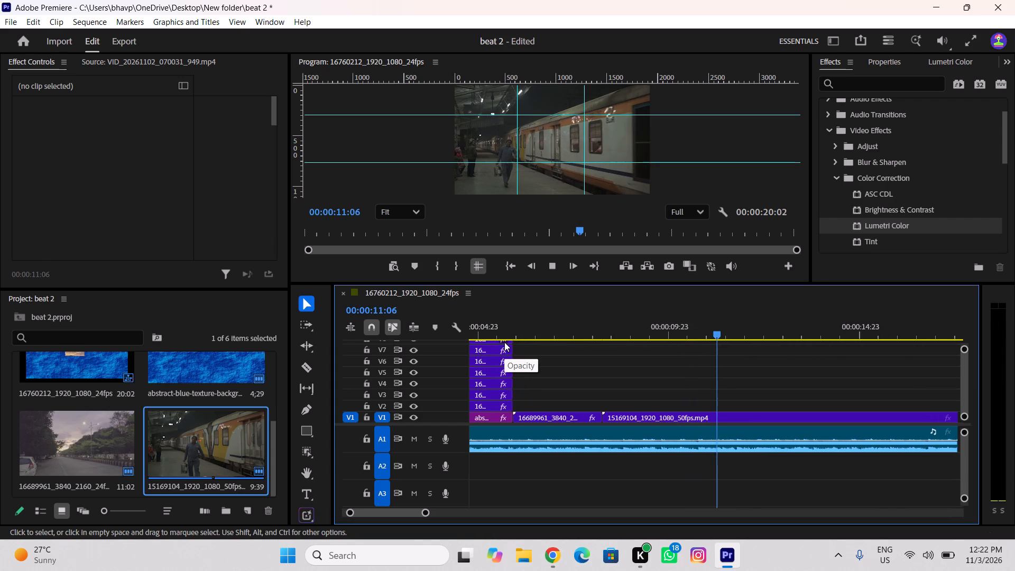
key("space")
key("c")
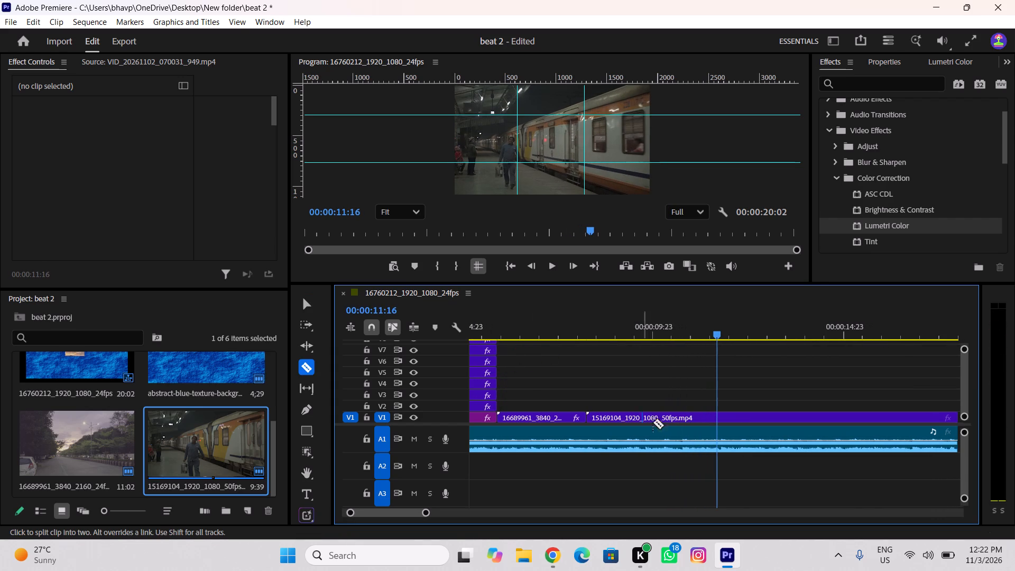
left_click(718, 414)
key("v")
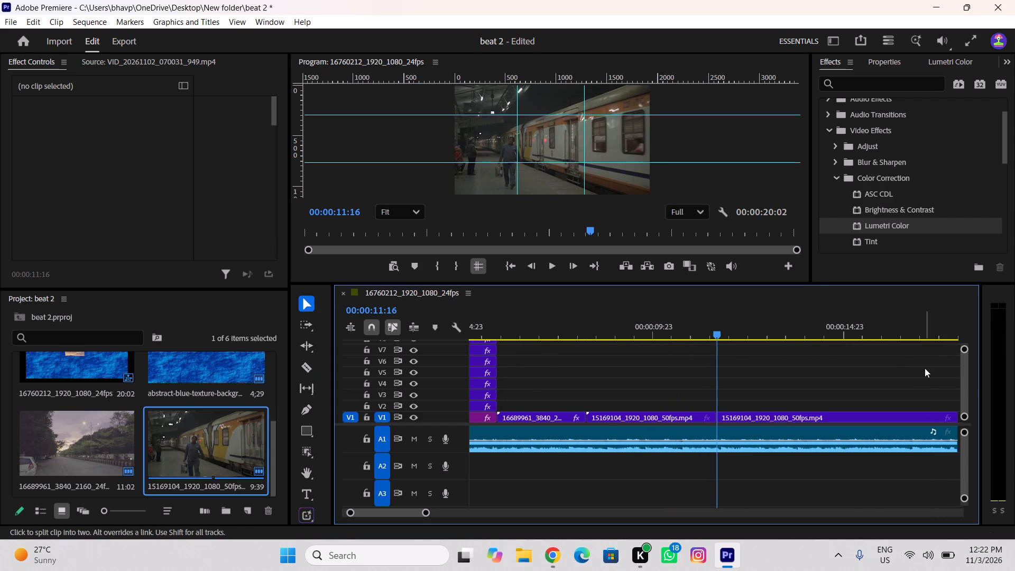
left_click(871, 414)
key("Delete")
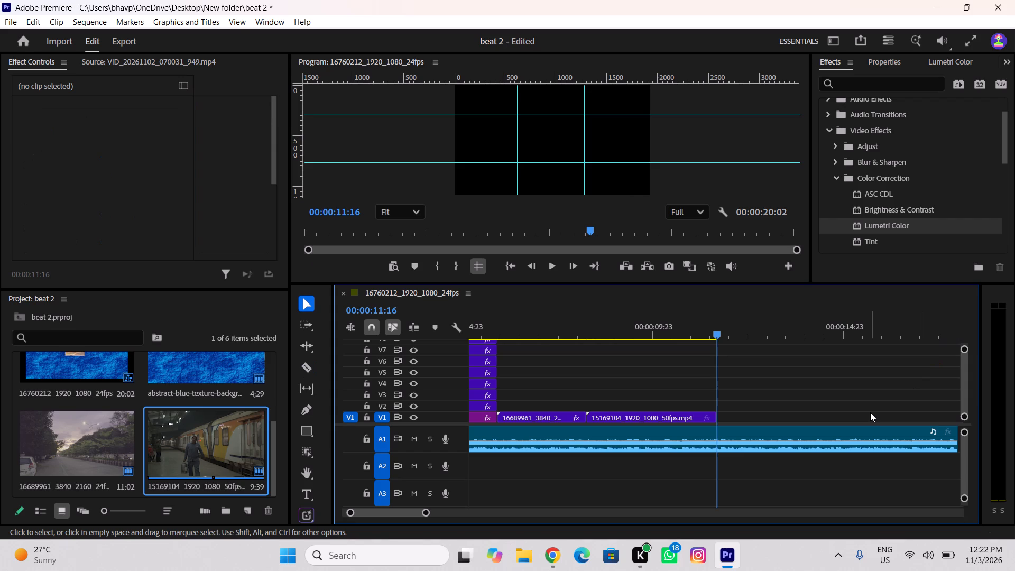
Replay the edit from the sequence start, and recheck the end of the train clip against the music beat.
left_click_drag(687, 318, 441, 353)
left_click_drag(489, 337, 445, 345)
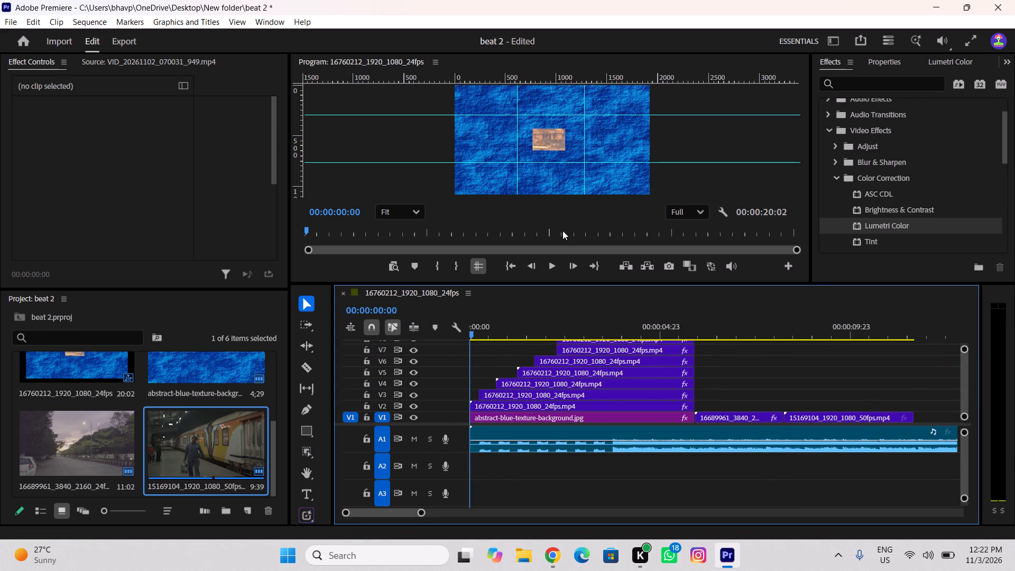
left_click_drag(477, 329, 455, 350)
key("space")
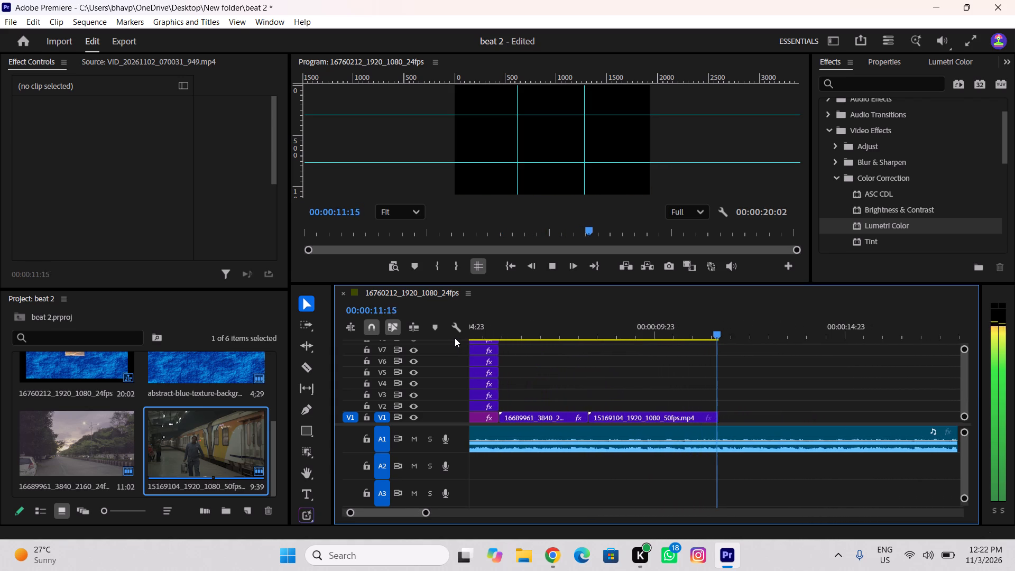
key("space")
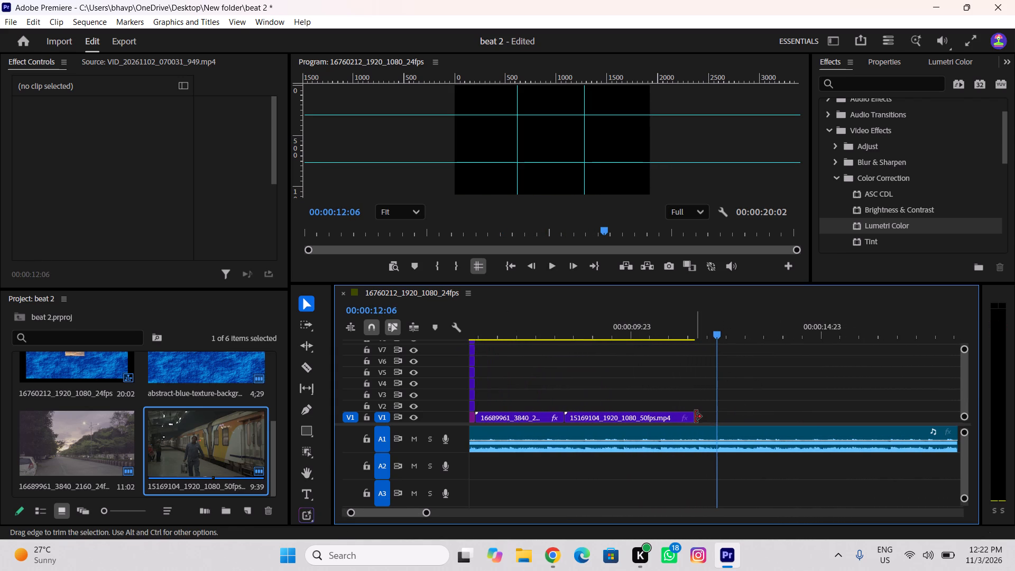
left_click_drag(690, 327, 551, 360)
key("space")
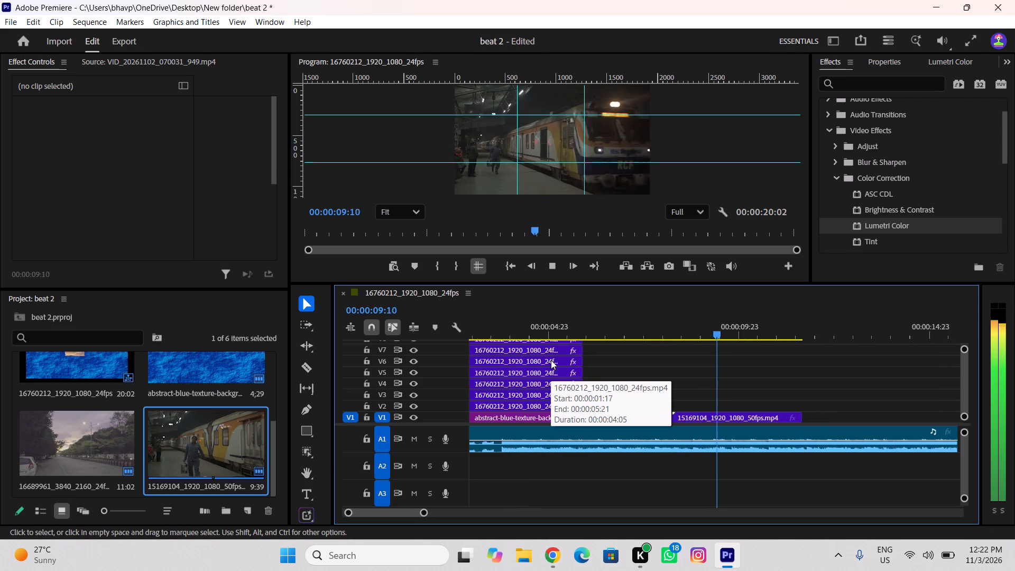
key("space")
key("space")
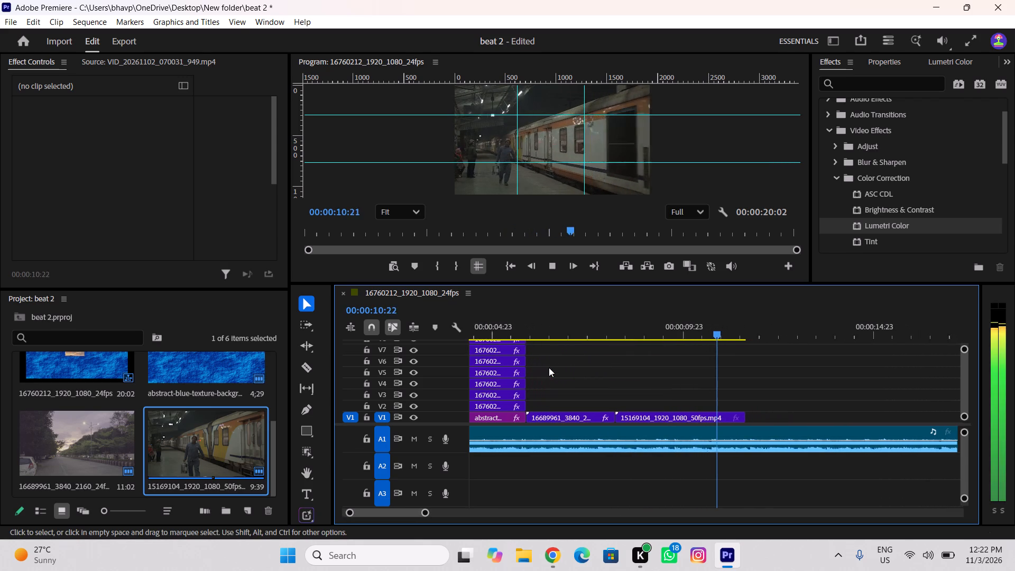
key("space")
left_click_drag(708, 333, 706, 335)
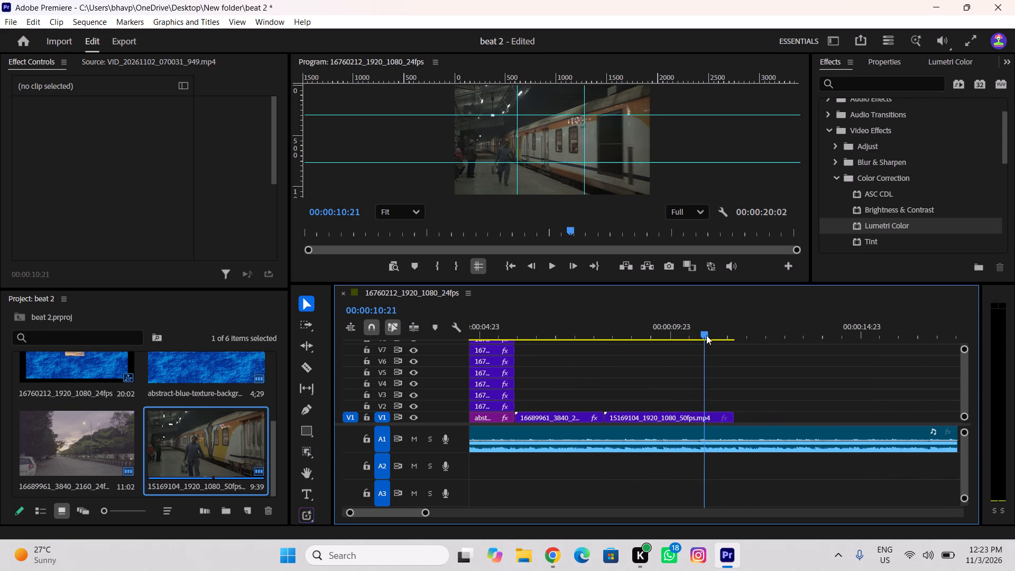
left_click_drag(706, 335, 694, 348)
key("space")
key("space")
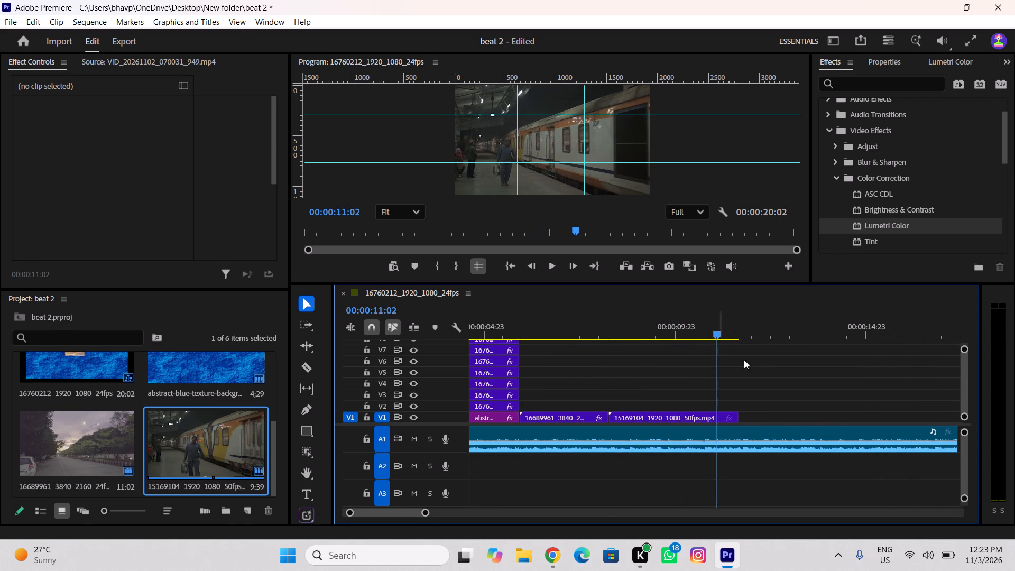
Step to the earlier beat, split the train clip on V1 at 00:00:11:01 and delete the short leftover piece after it.
key("Left")
key("Left")
key("Left")
key("Left")
key("Left")
key("Left")
key("Left")
key("Left")
key("Right")
key("Right")
key("Right")
key("Right")
key("Right")
key("Right")
key("Right")
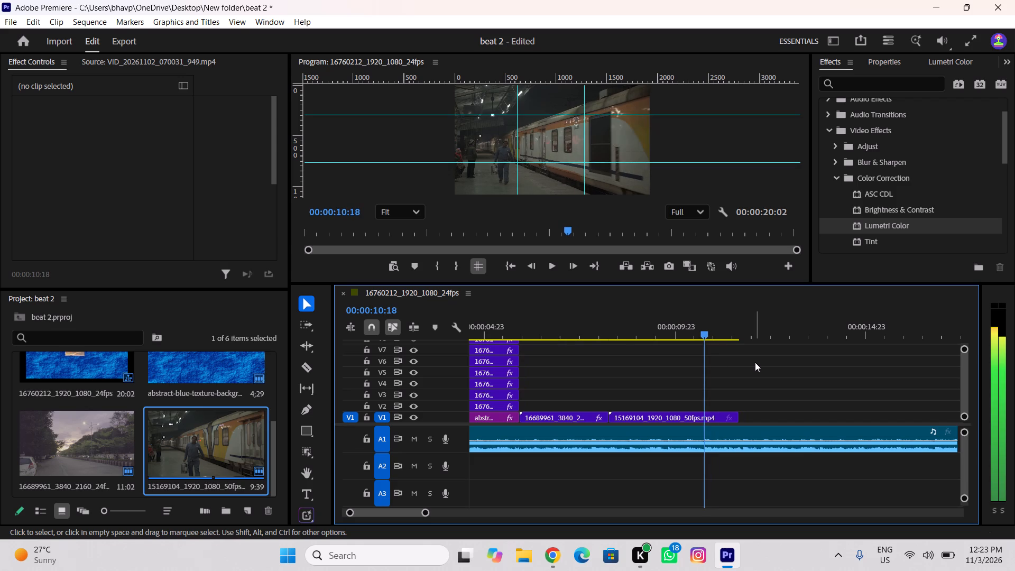
key("c")
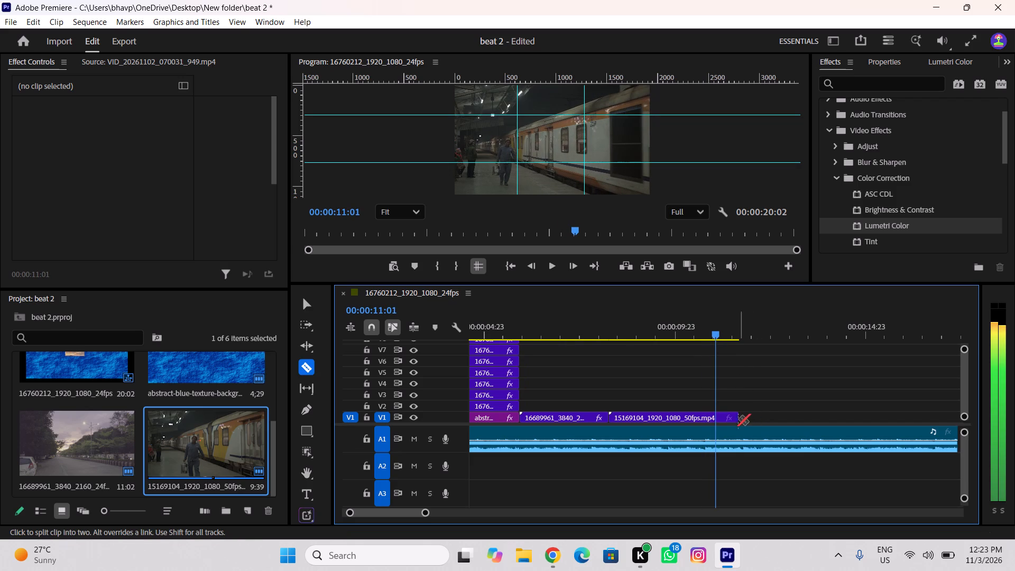
left_click(715, 412)
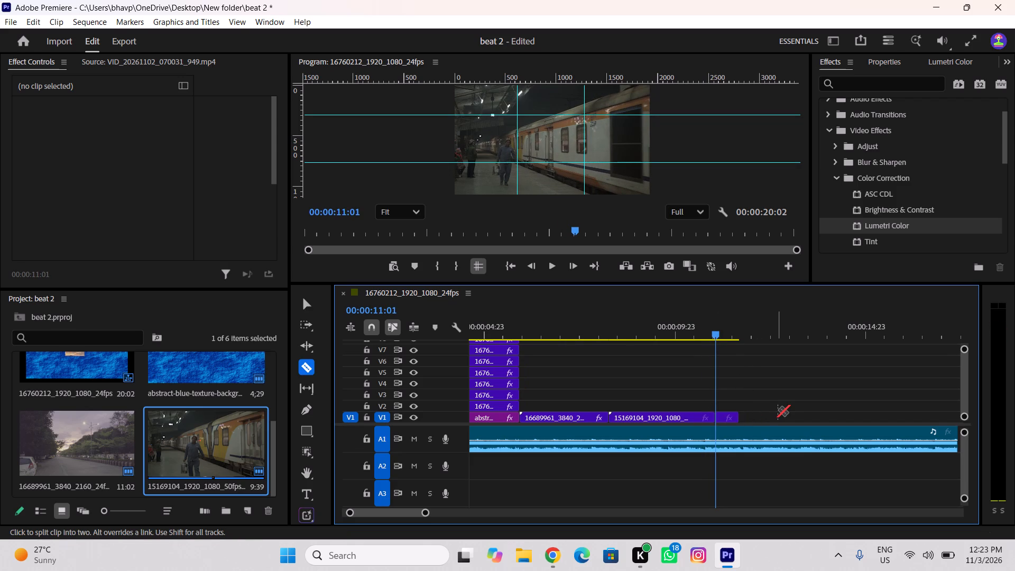
key("v")
left_click(730, 420)
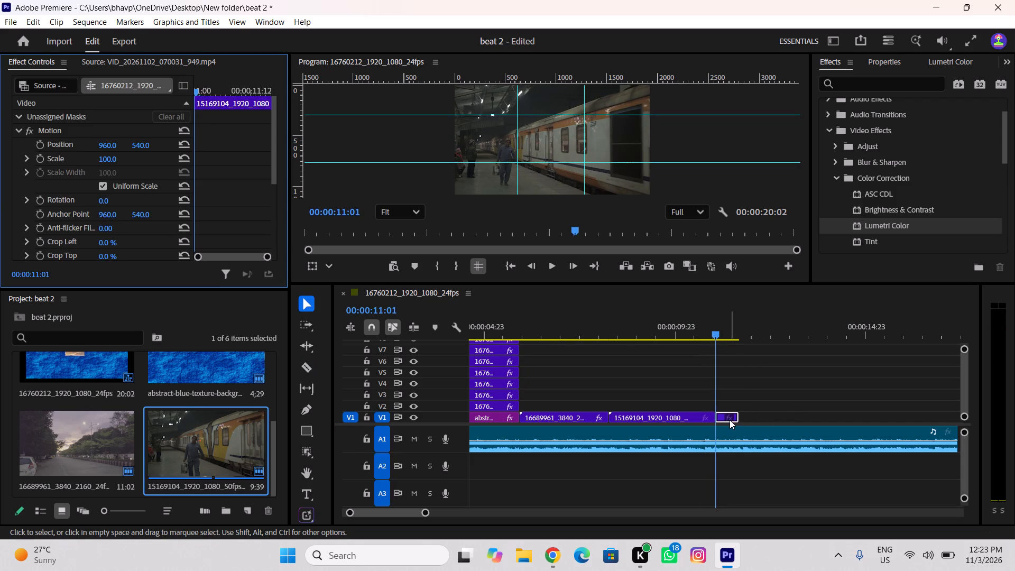
key("Delete")
left_click(721, 415)
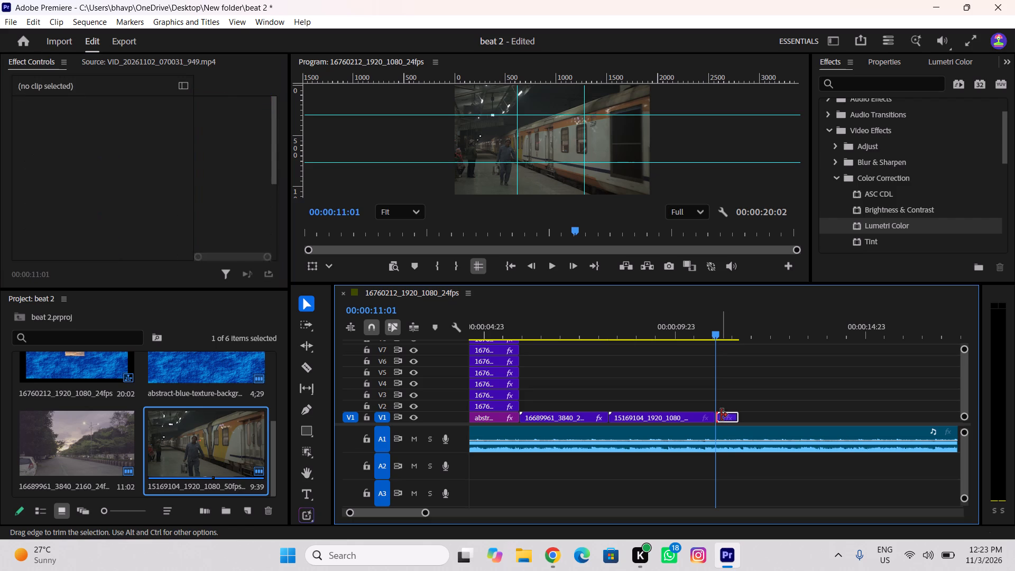
left_click(722, 420)
key("Delete")
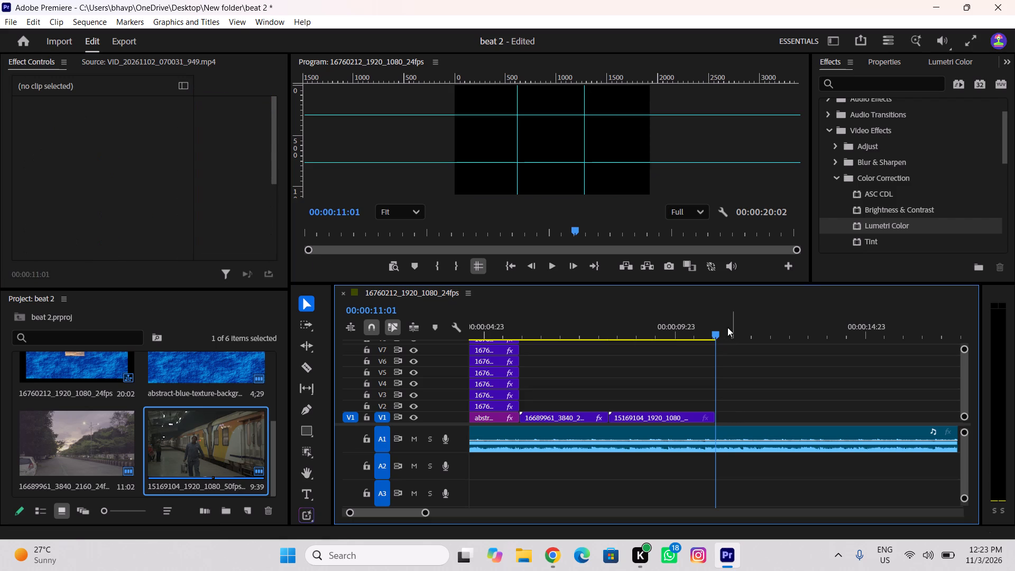
Check the shortened train clip by playing the edit through past its new end.
left_click_drag(709, 331, 491, 414)
key("space")
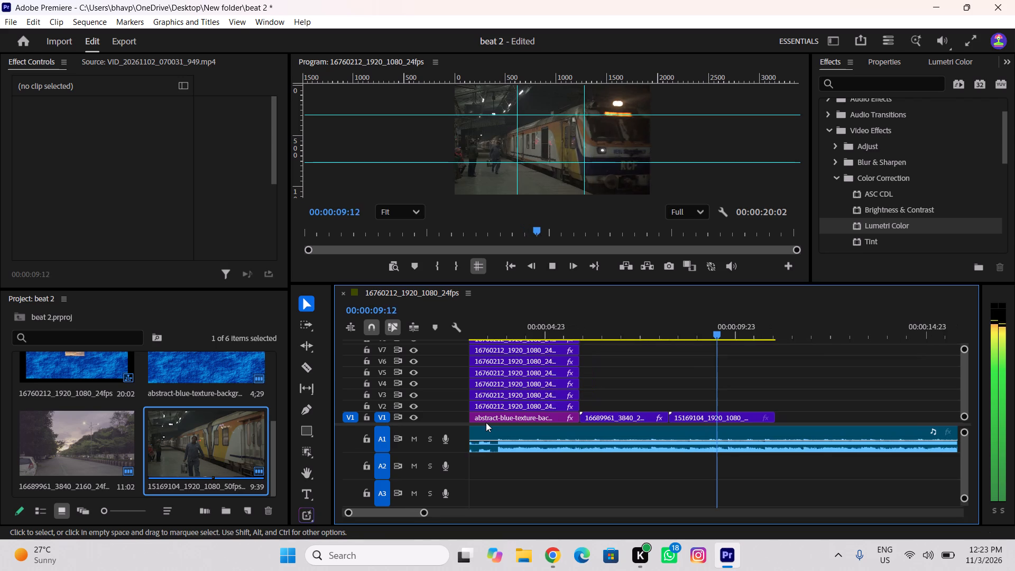
key("space")
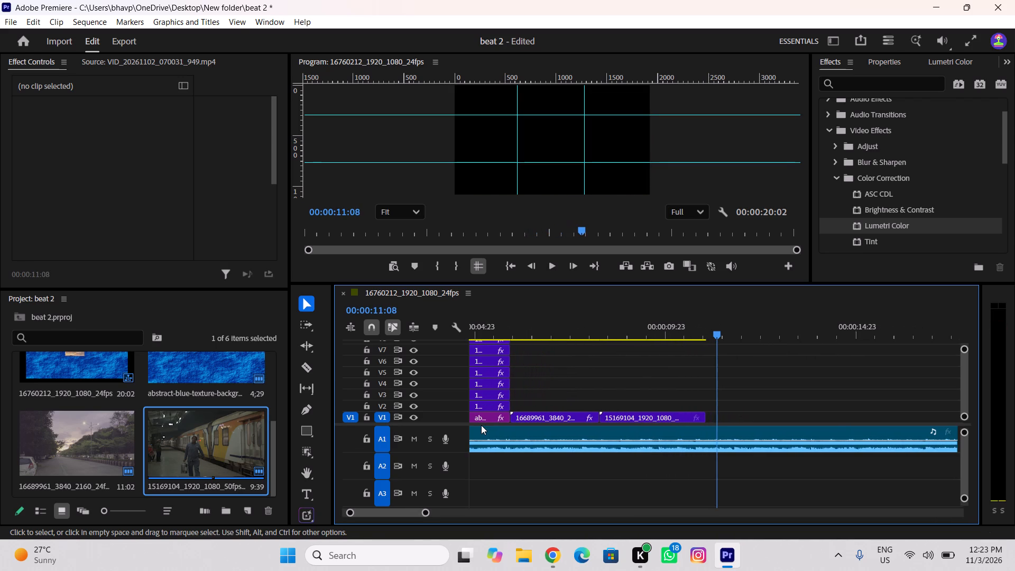
Switch to Chrome, dismiss the Pexels thank-you pop-up, browse the train results and shorten the video search text to "india".
left_click(555, 551)
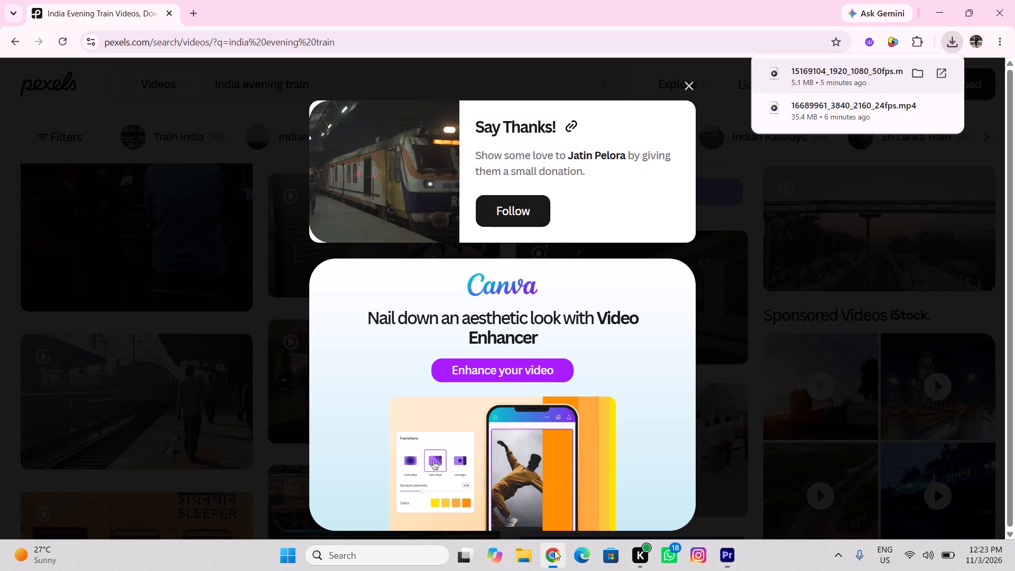
left_click(212, 331)
scroll(207, 386, "down", 2)
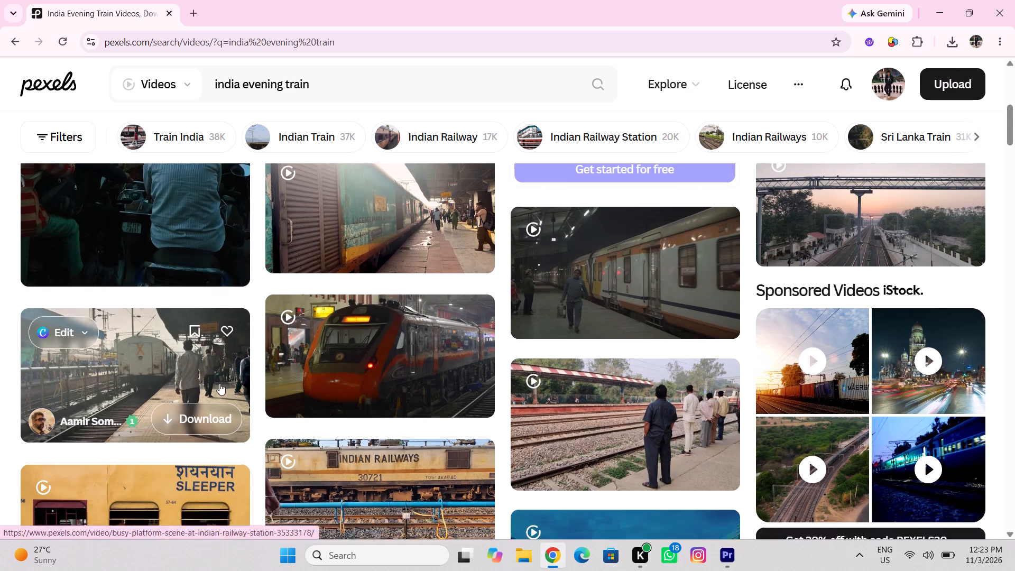
scroll(219, 383, "down", 1)
left_click_drag(350, 94, 254, 121)
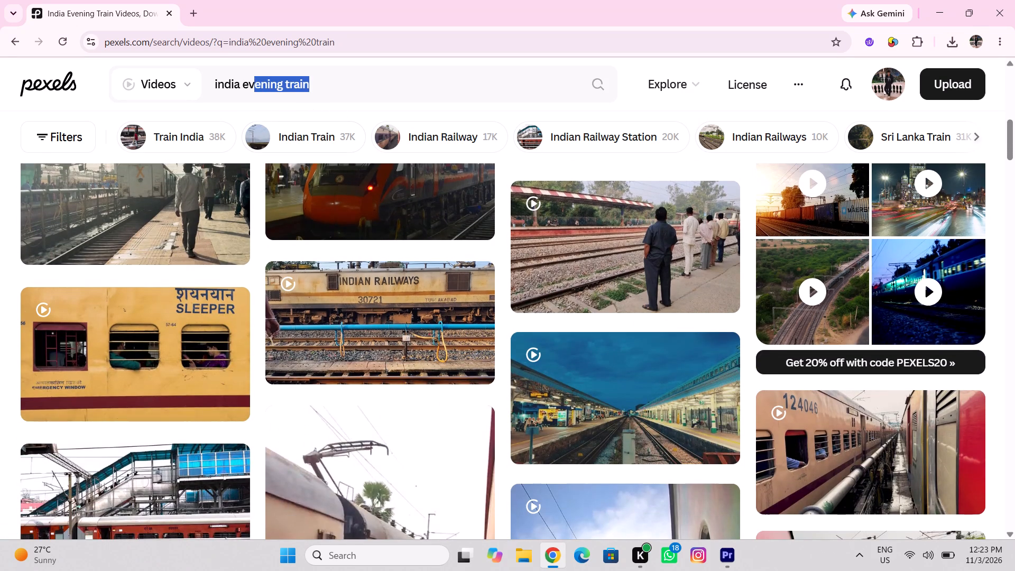
left_click_drag(254, 121, 243, 125)
key("BackSpace")
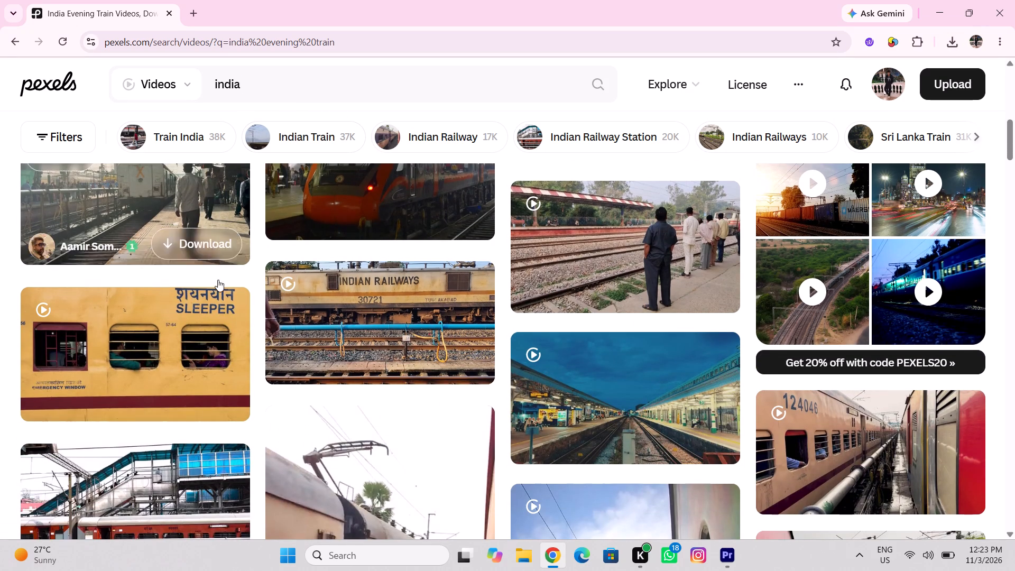
Return to Premiere Pro and examine the reference video VID_20261102_070031_949.mp4 around the illuminated-building and dancing-silhouette shots, ending at 00:00:08:28.
left_click(726, 553)
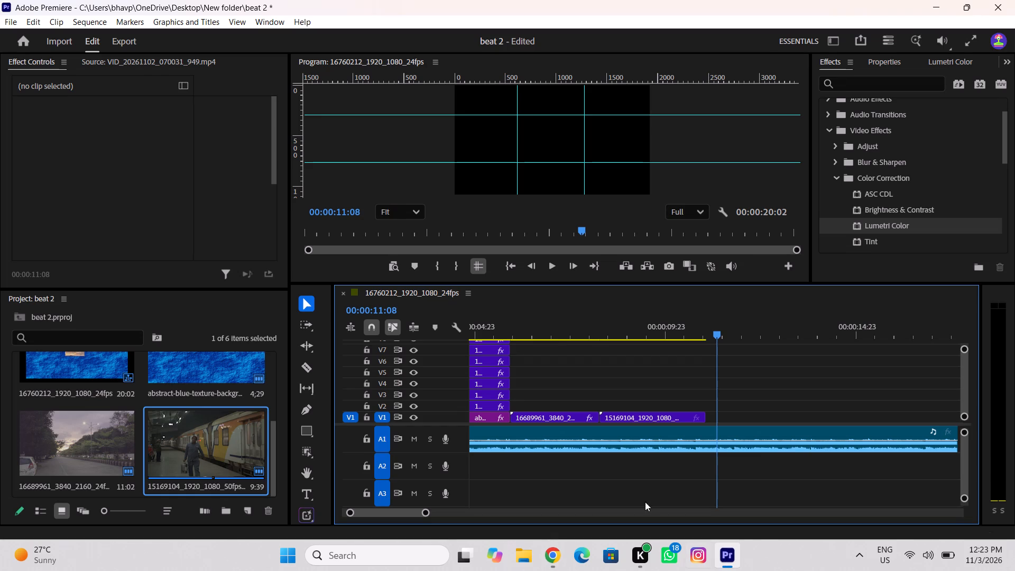
scroll(94, 393, "up", 4)
double_click(94, 393)
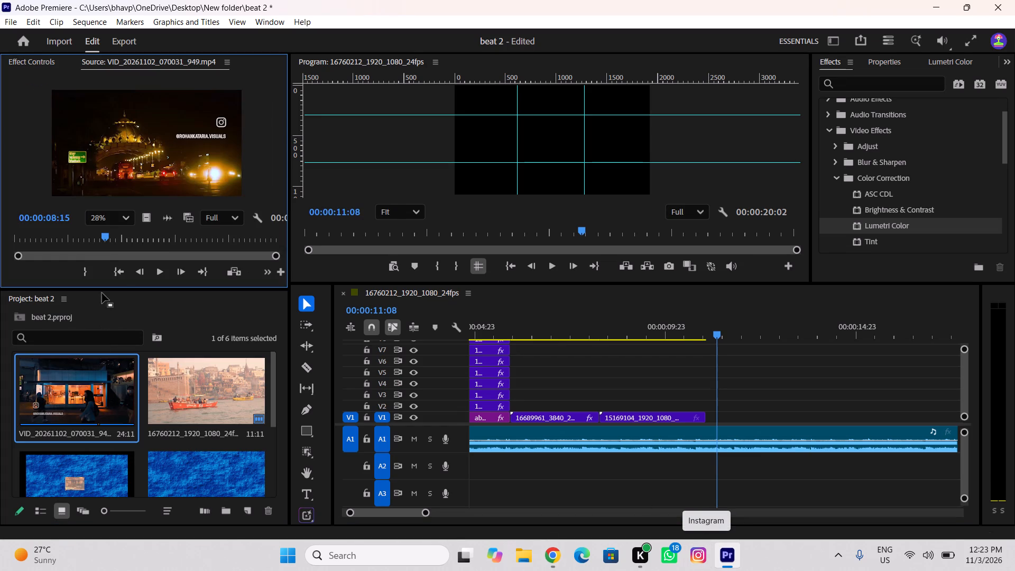
left_click_drag(107, 235, 92, 241)
key("space")
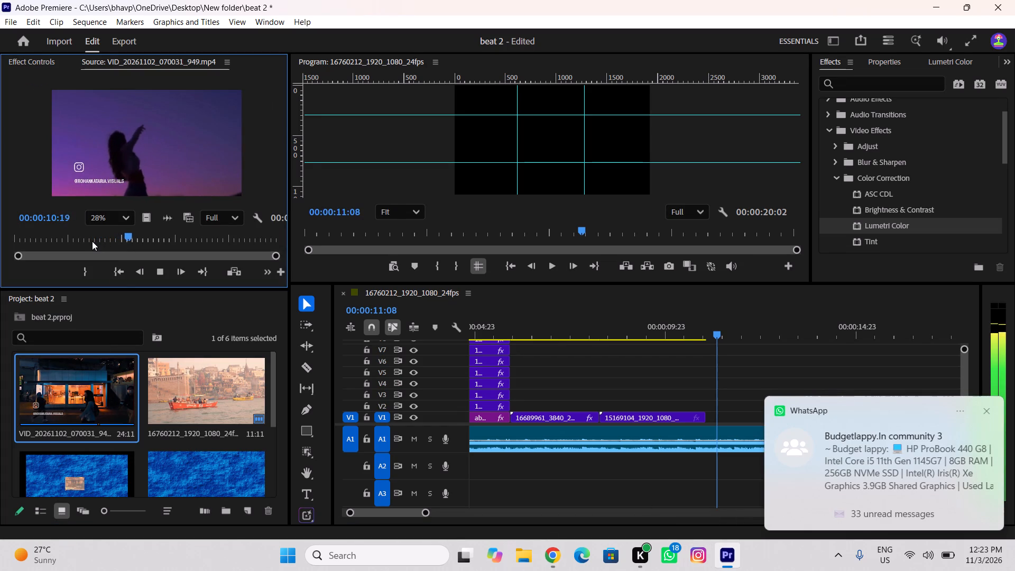
key("space")
key("space")
key("space")
left_click_drag(136, 234, 133, 235)
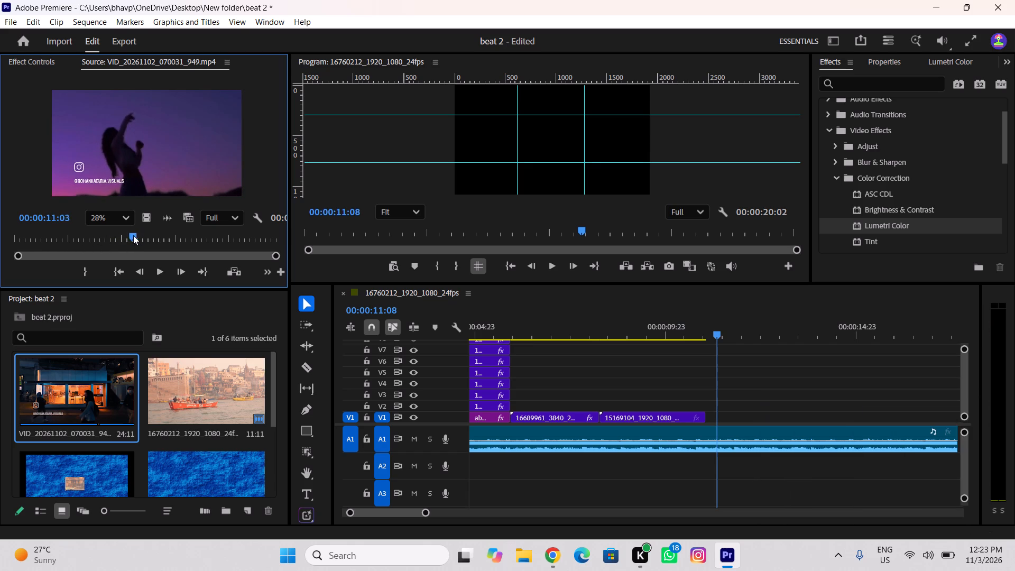
left_click_drag(133, 235, 112, 246)
left_click(112, 246)
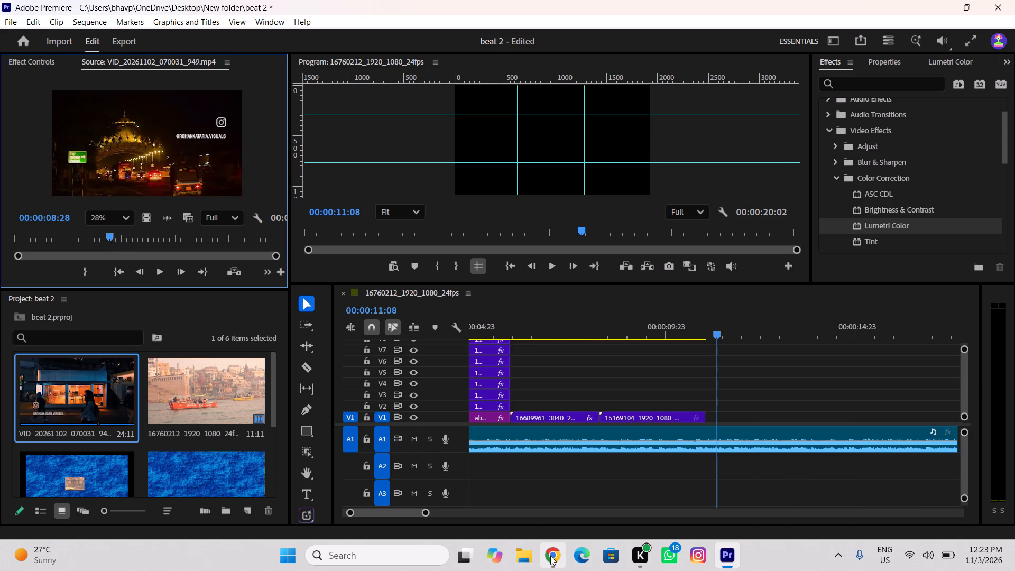
Switch to Chrome and search Pexels videos for "india night".
left_click(550, 556)
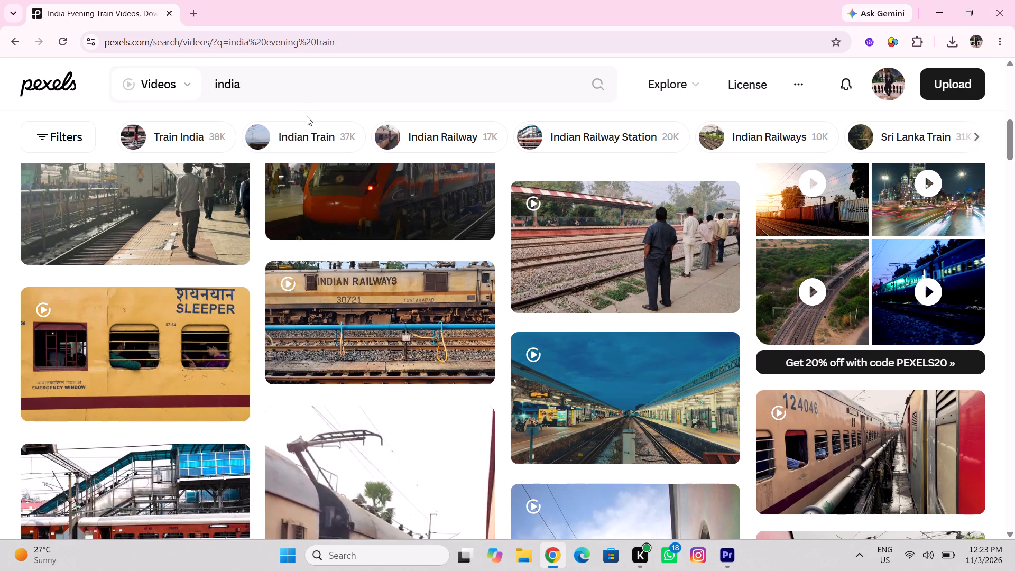
left_click(289, 99)
type("night")
key("Return")
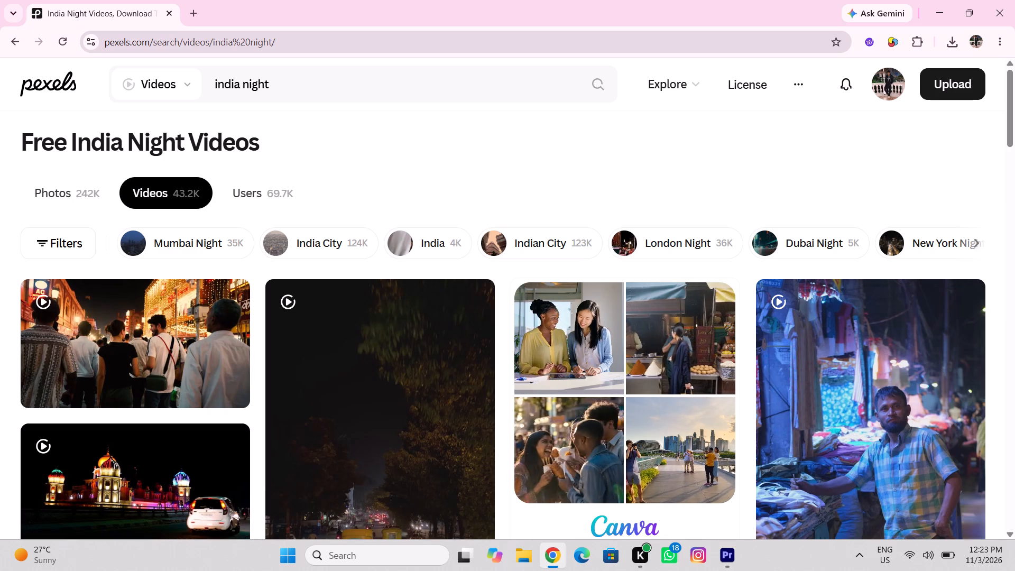
Browse the "india night" video results for footage that suits the edit's next shot.
scroll(446, 357, "down", 3)
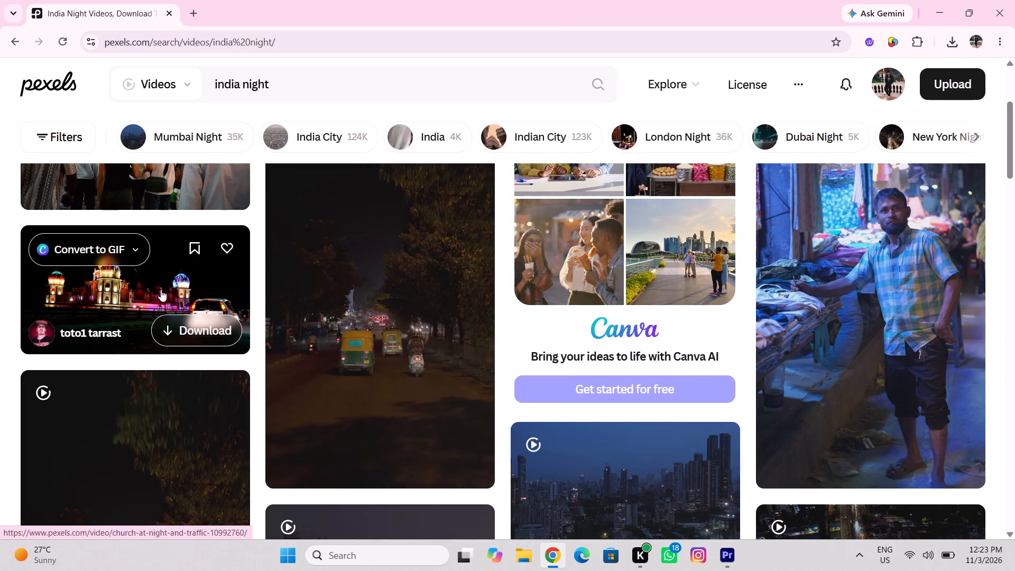
scroll(161, 288, "down", 1)
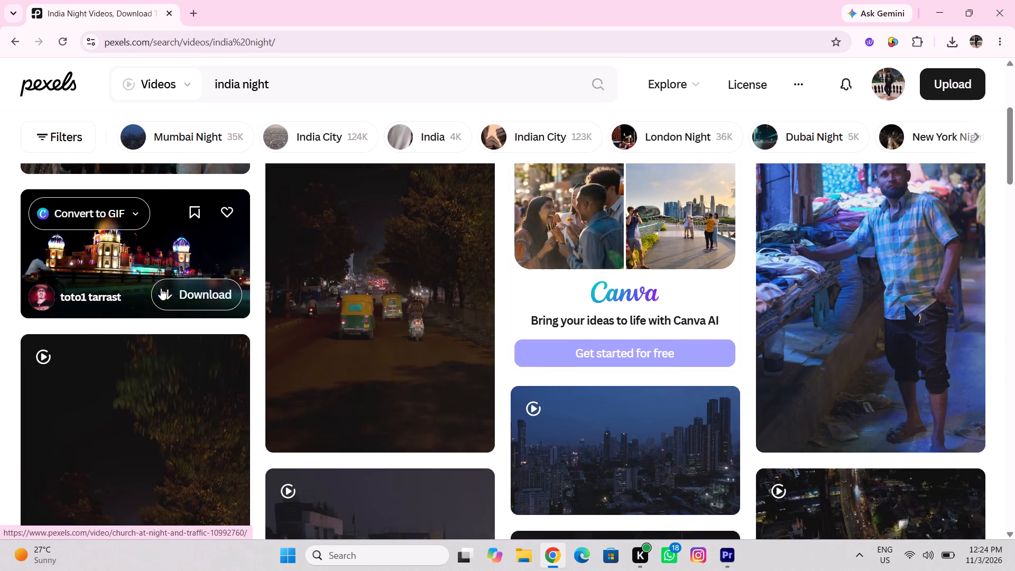
scroll(161, 288, "down", 1)
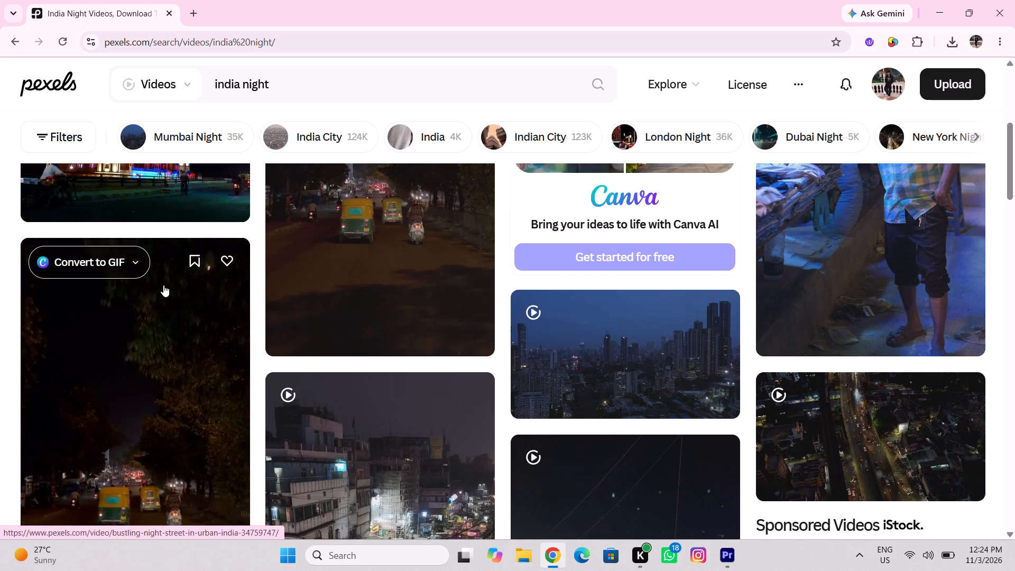
scroll(163, 285, "up", 7)
scroll(163, 285, "down", 6)
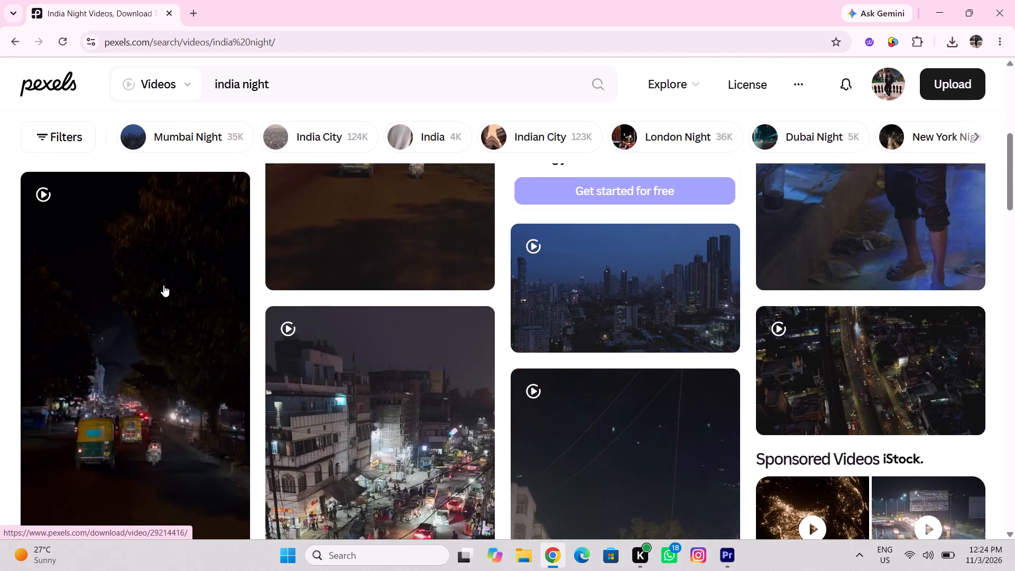
scroll(163, 285, "down", 4)
scroll(163, 285, "up", 5)
scroll(178, 279, "down", 6)
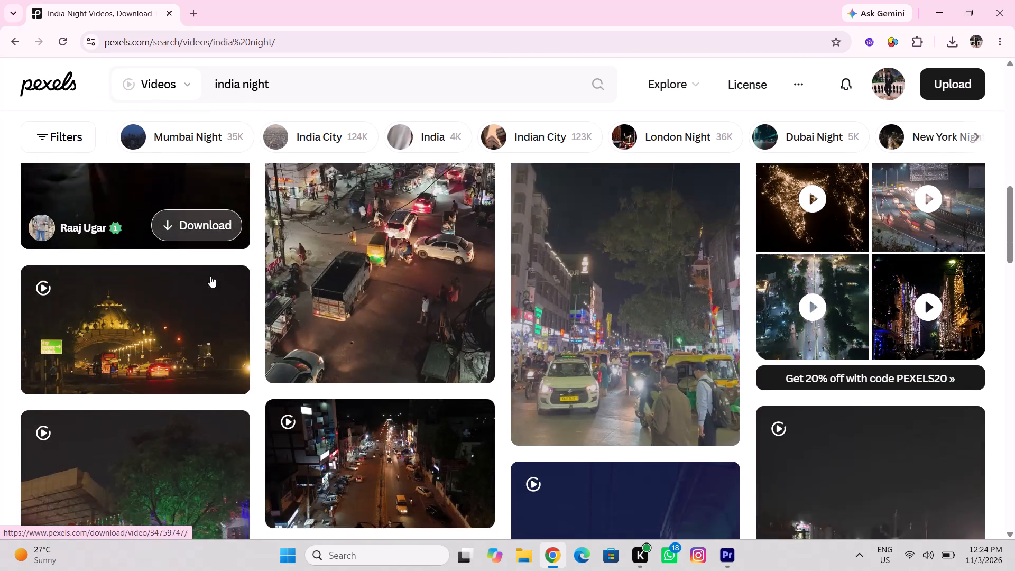
scroll(210, 276, "down", 2)
scroll(296, 332, "down", 2)
scroll(256, 366, "down", 1)
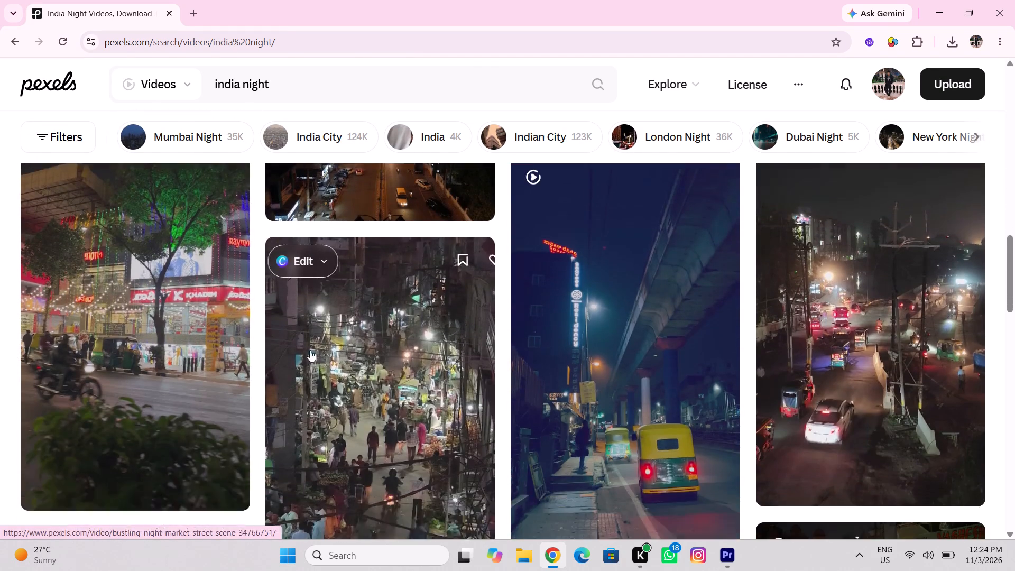
scroll(376, 336, "down", 9)
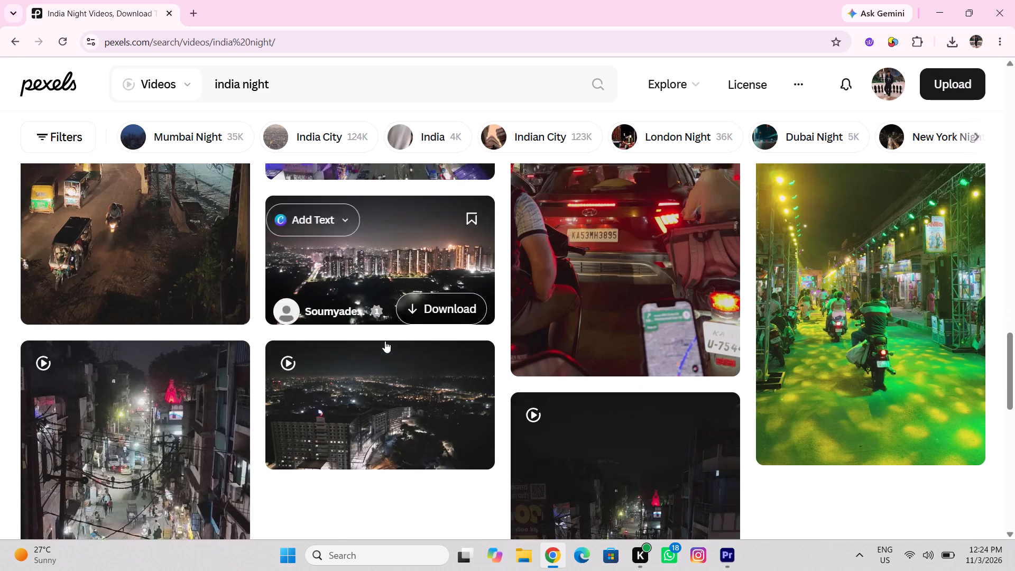
scroll(406, 326, "down", 10)
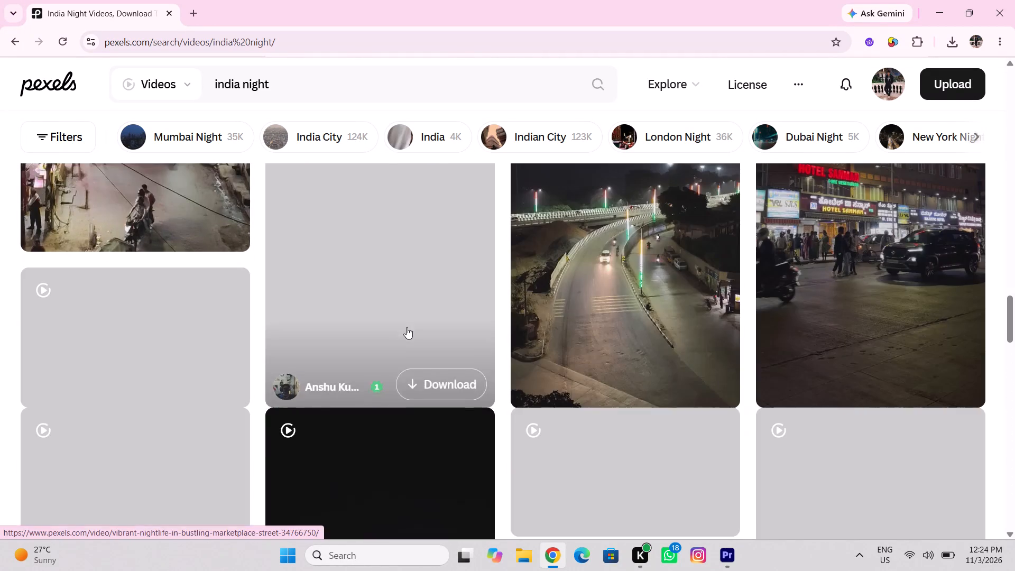
scroll(407, 327, "up", 4)
scroll(407, 327, "down", 5)
scroll(278, 309, "down", 4)
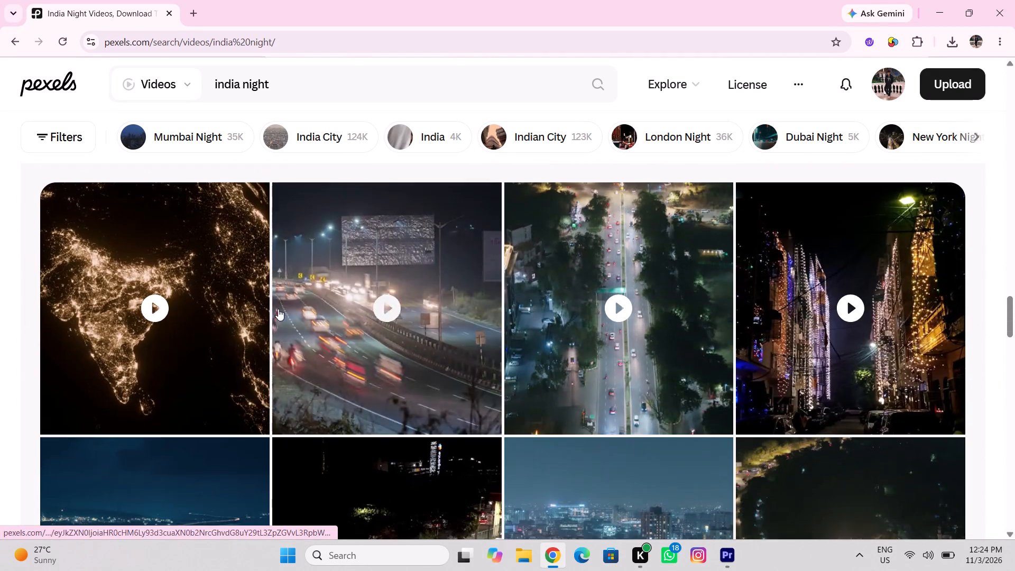
scroll(278, 309, "down", 7)
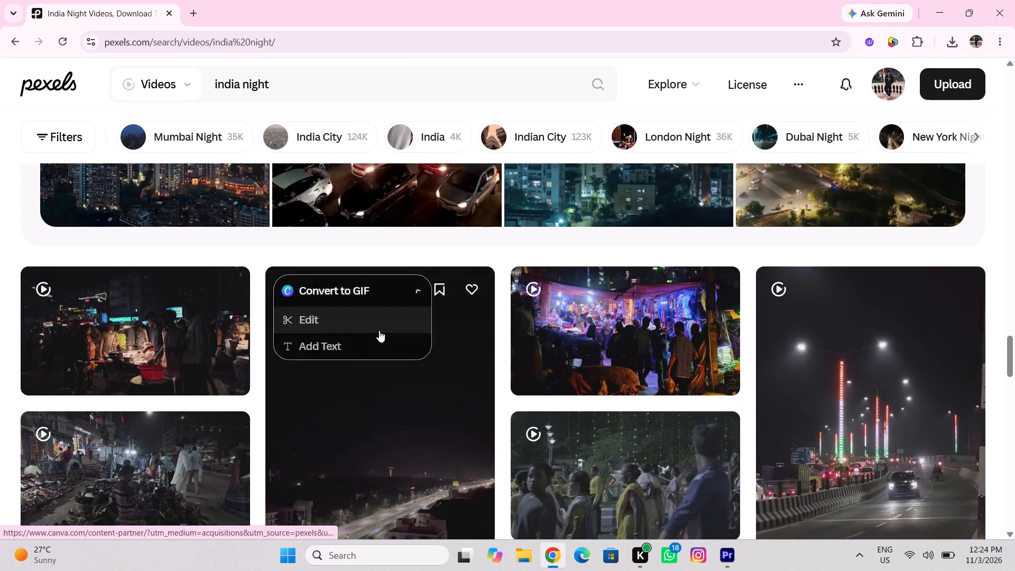
scroll(380, 333, "down", 4)
scroll(255, 366, "down", 8)
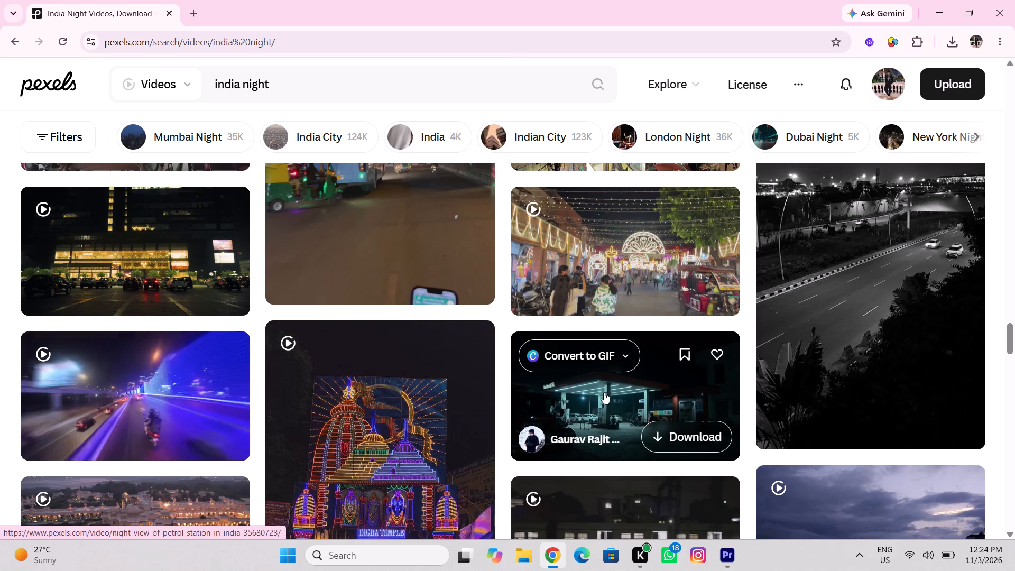
scroll(604, 392, "down", 3)
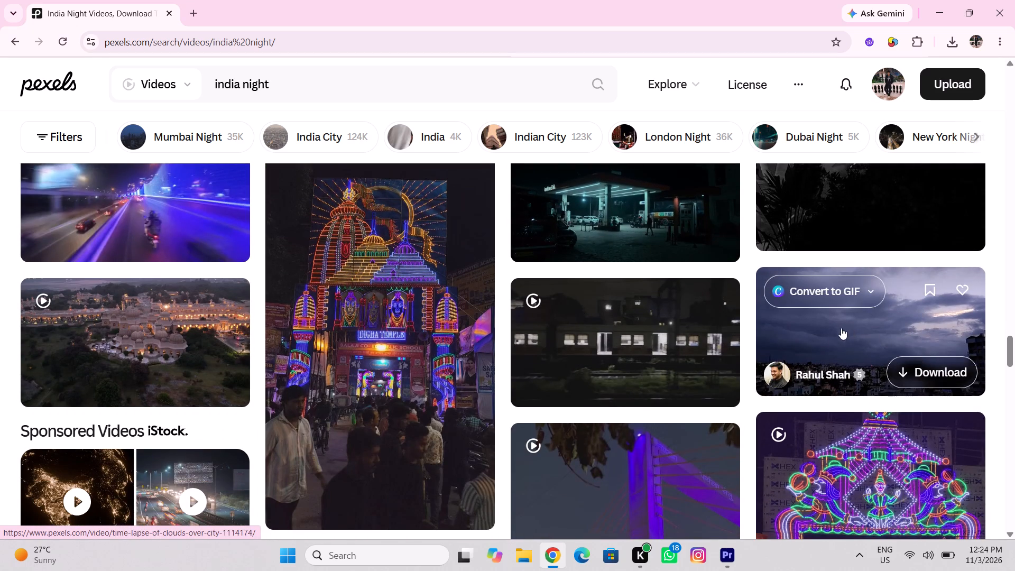
scroll(799, 337, "down", 4)
scroll(312, 317, "down", 2)
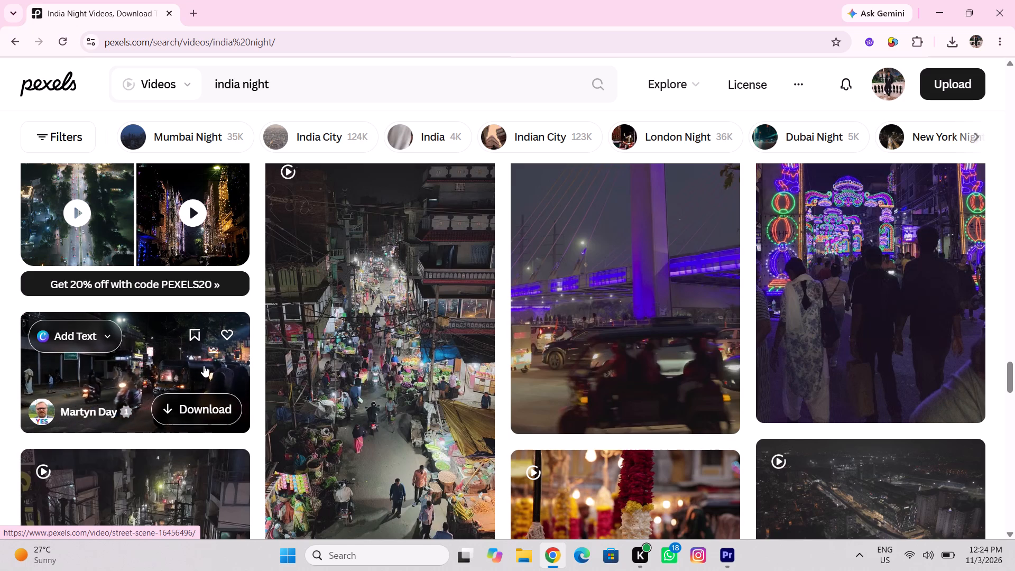
scroll(204, 365, "down", 4)
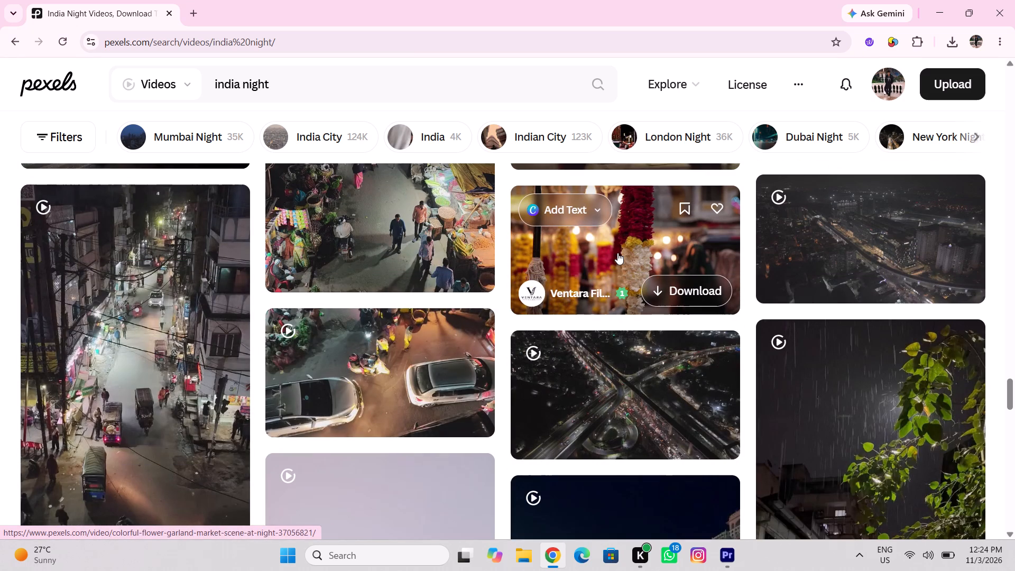
scroll(619, 253, "down", 3)
scroll(639, 230, "up", 3)
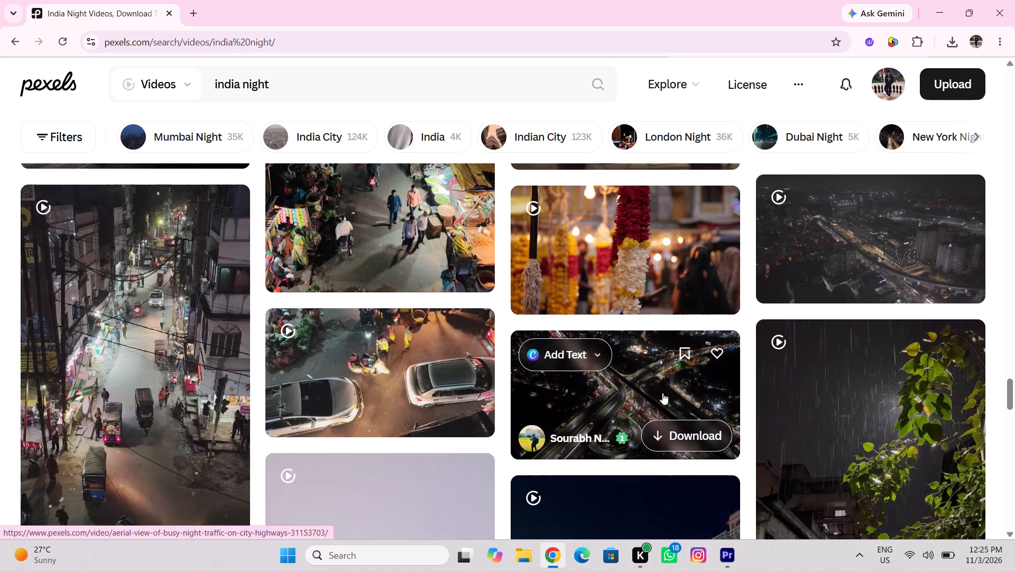
scroll(658, 388, "down", 2)
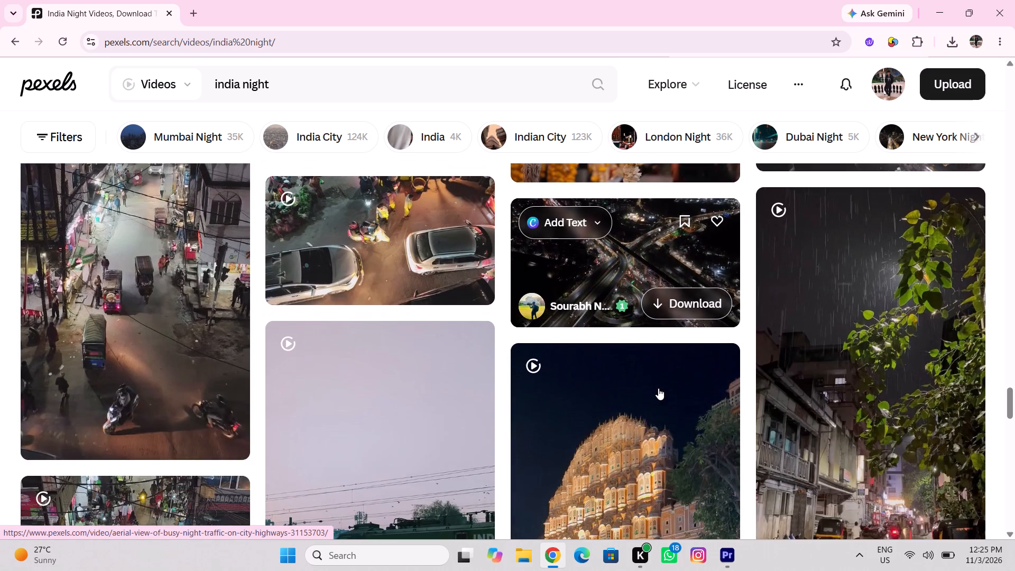
scroll(659, 384, "up", 2)
scroll(670, 375, "down", 6)
scroll(668, 404, "up", 3)
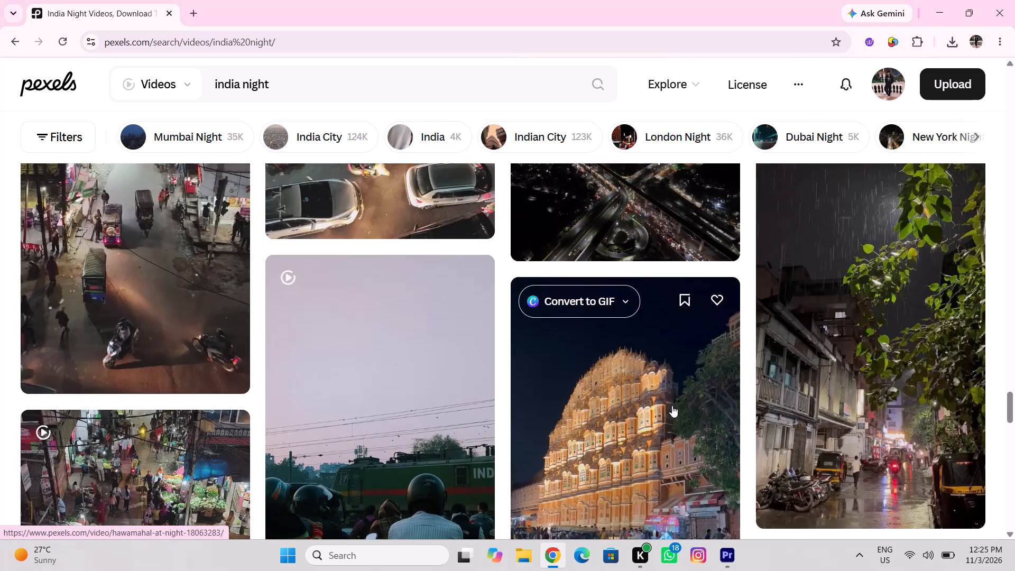
scroll(672, 406, "up", 3)
Open the aerial clip of busy night traffic on crossing city highways and download it for free.
double_click(649, 395)
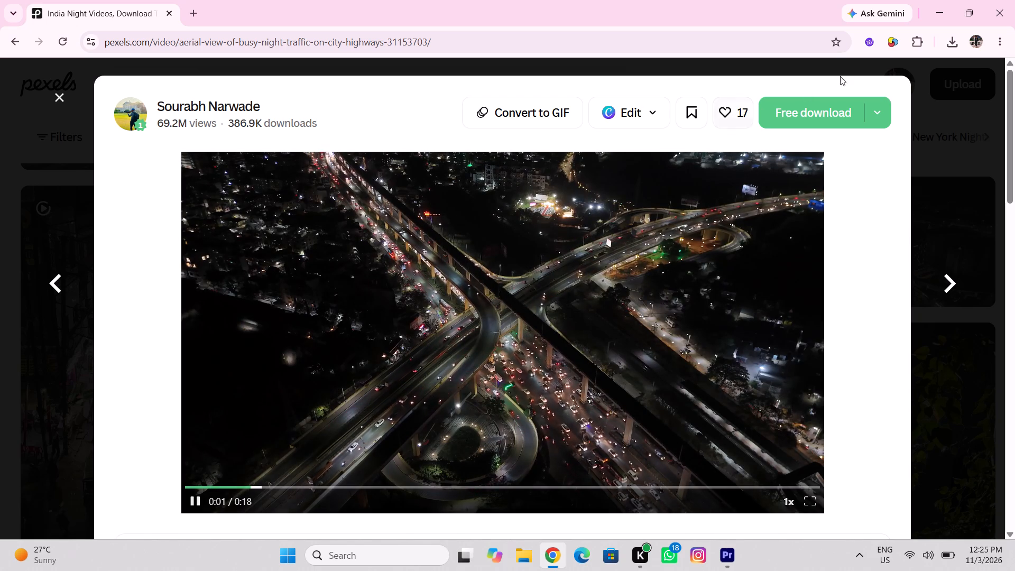
left_click(839, 119)
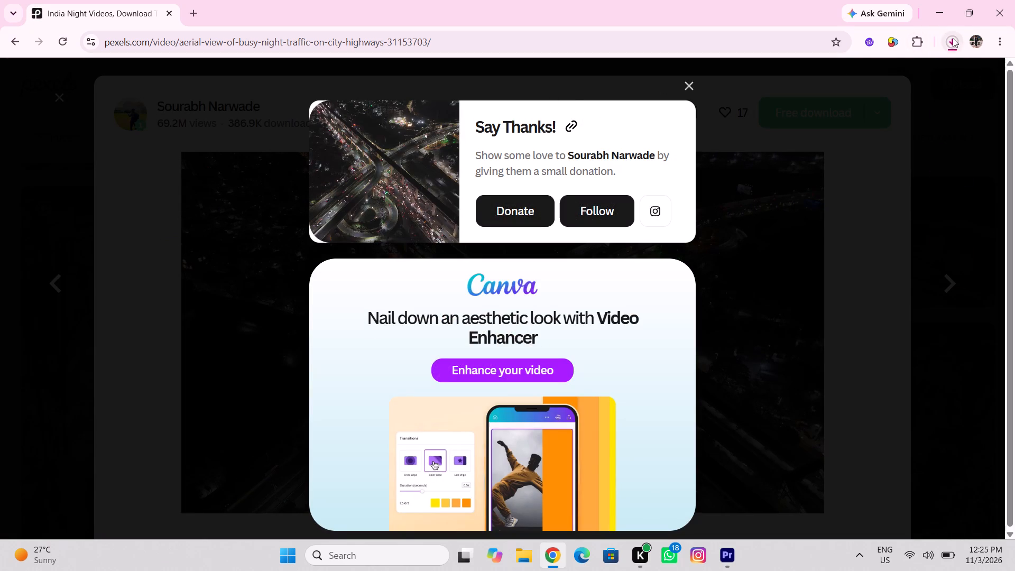
Switch to Premiere Pro, return the playhead to 00:00:00:00 and play the edit through past the train clip's end.
left_click(718, 557)
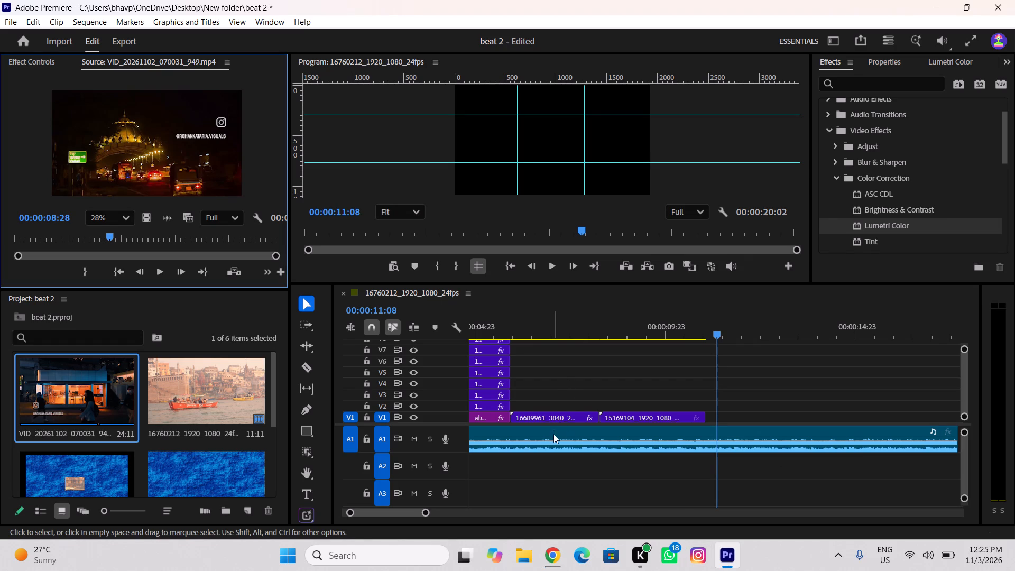
left_click_drag(642, 339, 645, 334)
left_click(647, 333)
left_click_drag(647, 333, 642, 334)
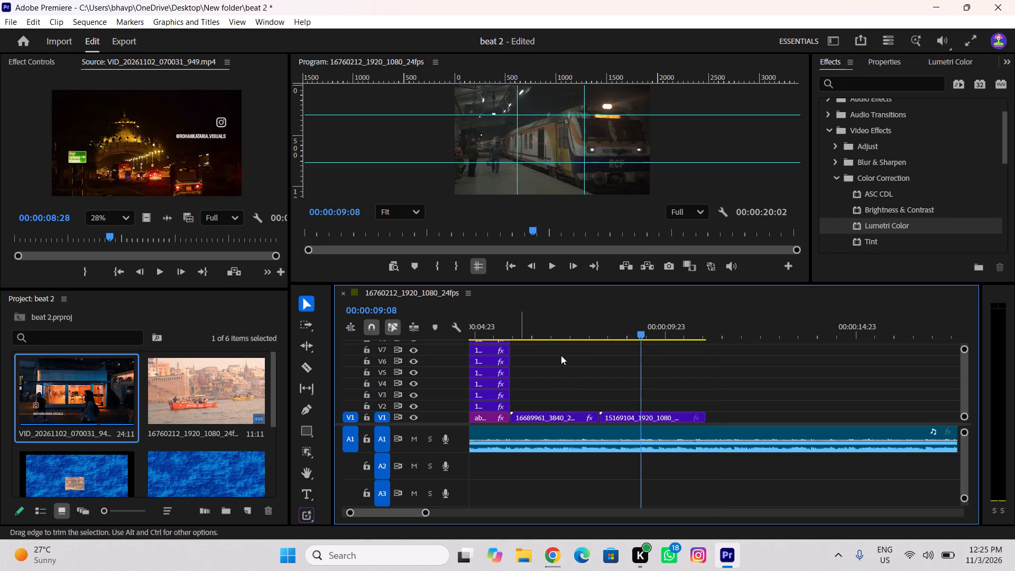
left_click_drag(587, 340, 503, 351)
left_click_drag(601, 317, 373, 355)
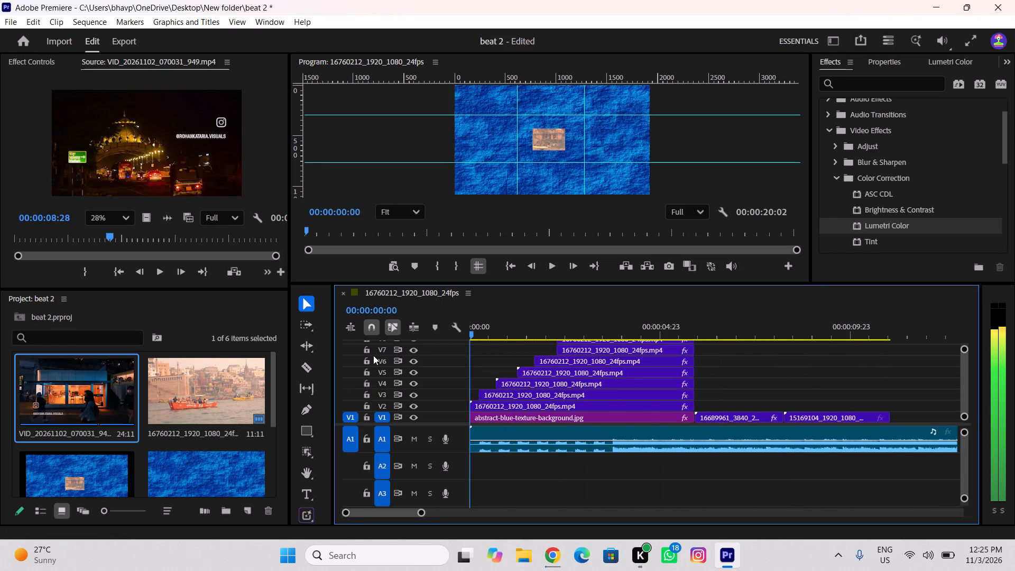
left_click_drag(373, 355, 373, 356)
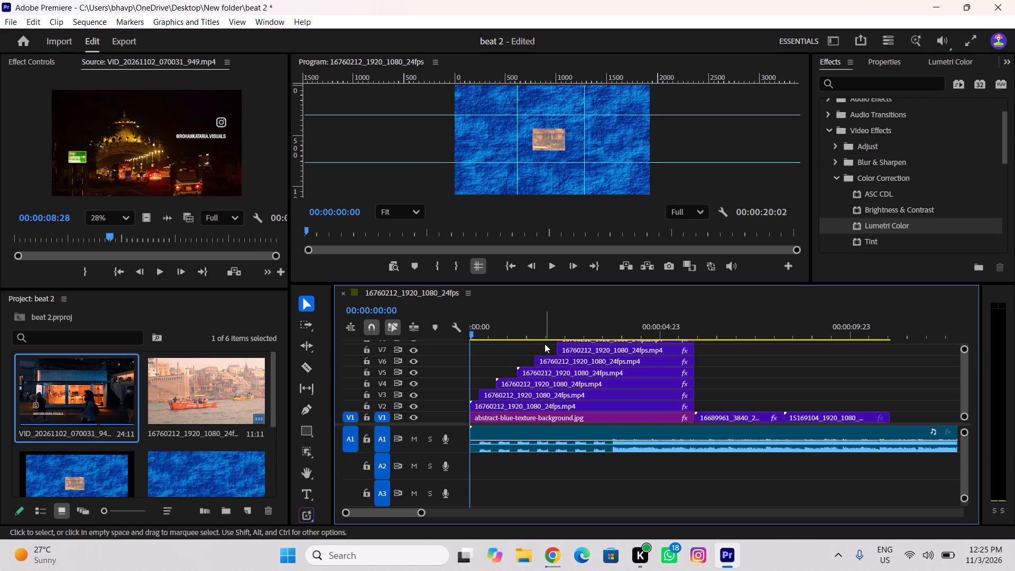
left_click_drag(541, 337, 349, 363)
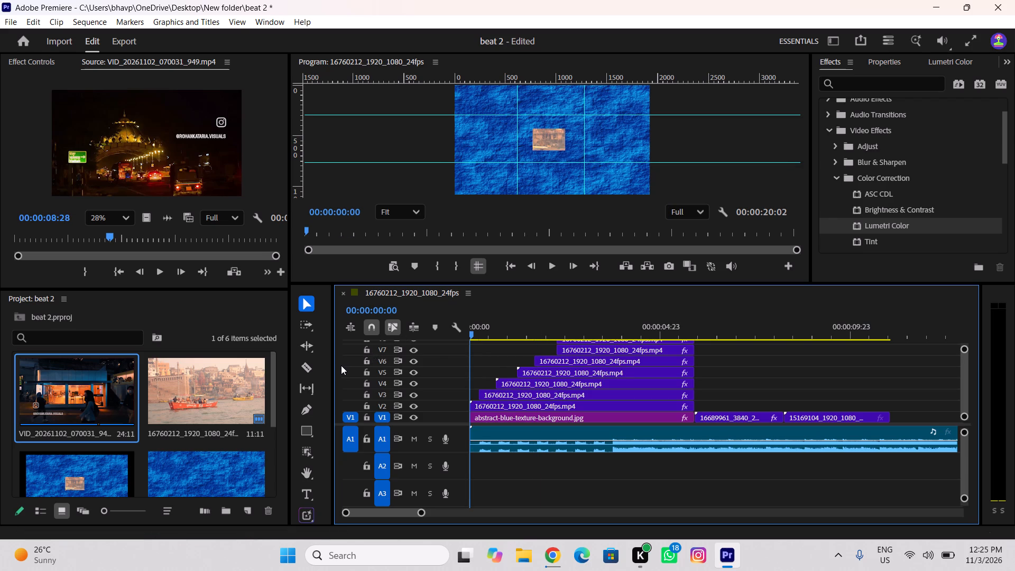
key("space")
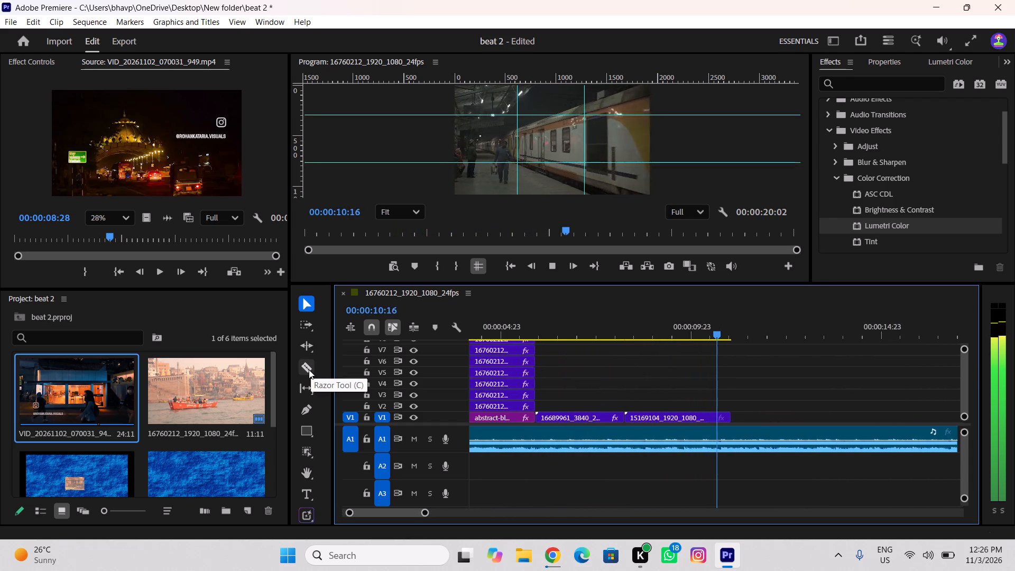
key("space")
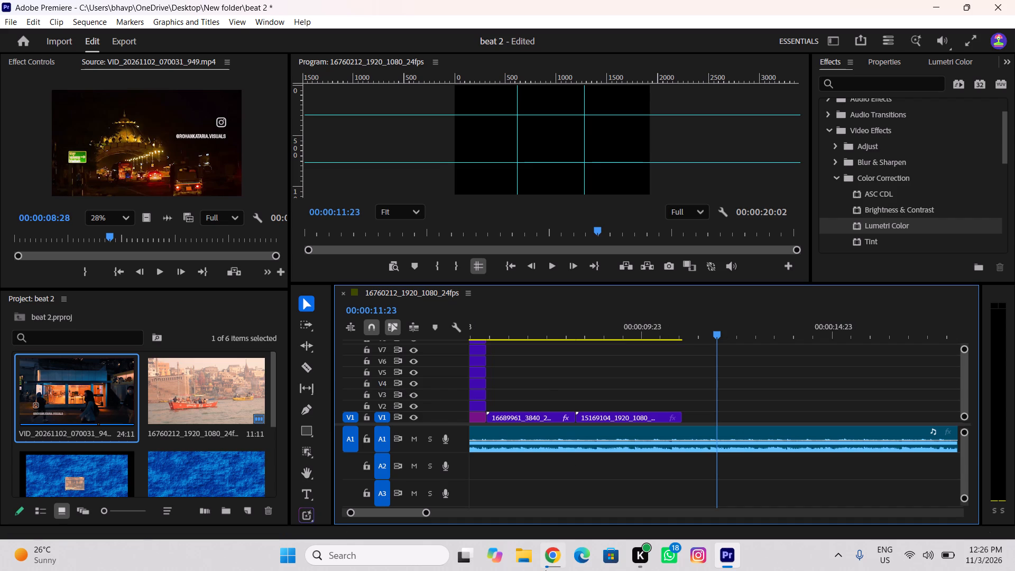
Switch back to Chrome, check the highway clip's download progress, and dismiss the thank-you pop-up and the clip preview.
left_click(558, 552)
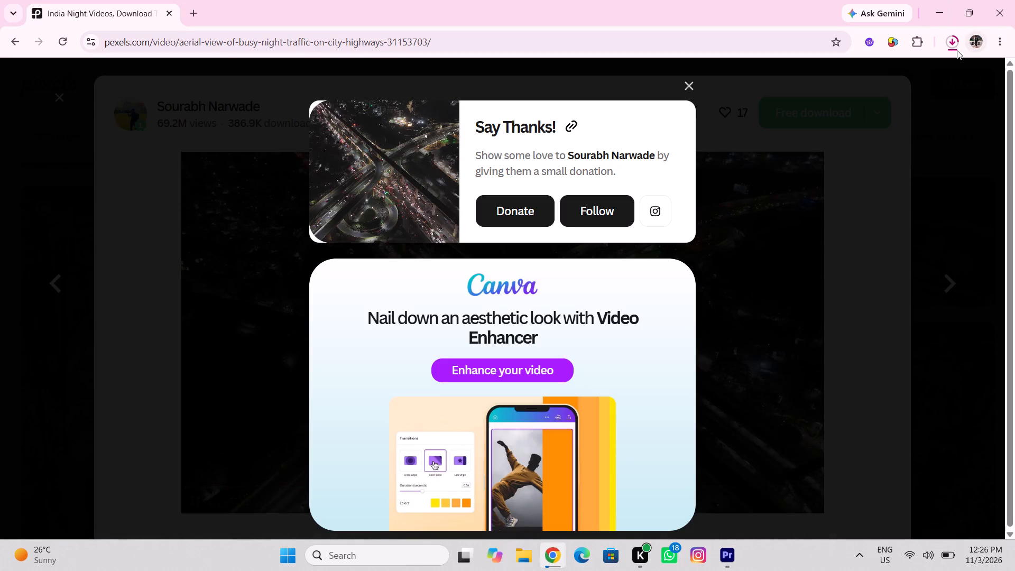
left_click(953, 52)
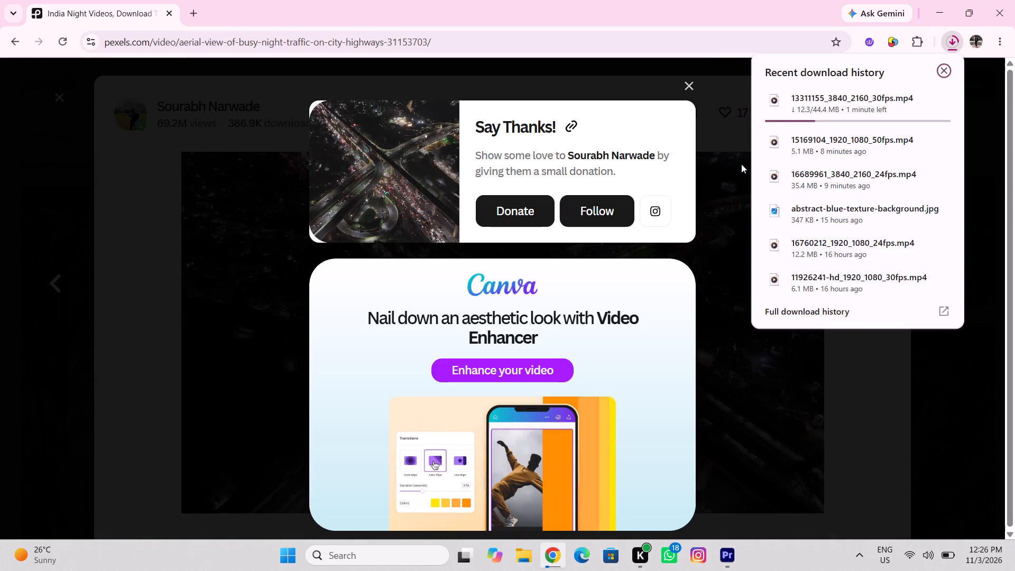
left_click(261, 220)
left_click(48, 201)
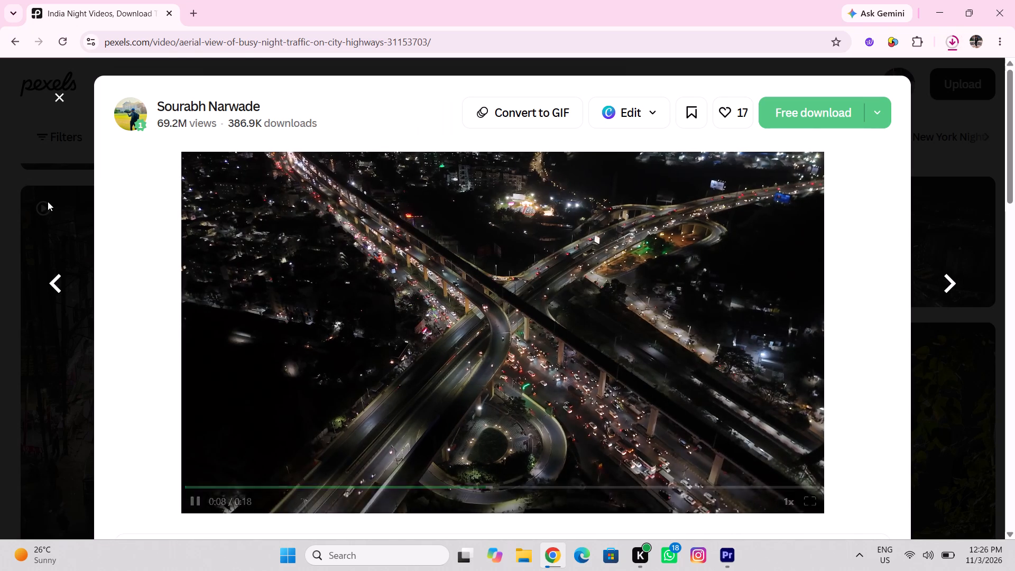
Browse further through the "india night" video results for more street, traffic and festival footage that suits the edit's following shots.
scroll(370, 432, "down", 8)
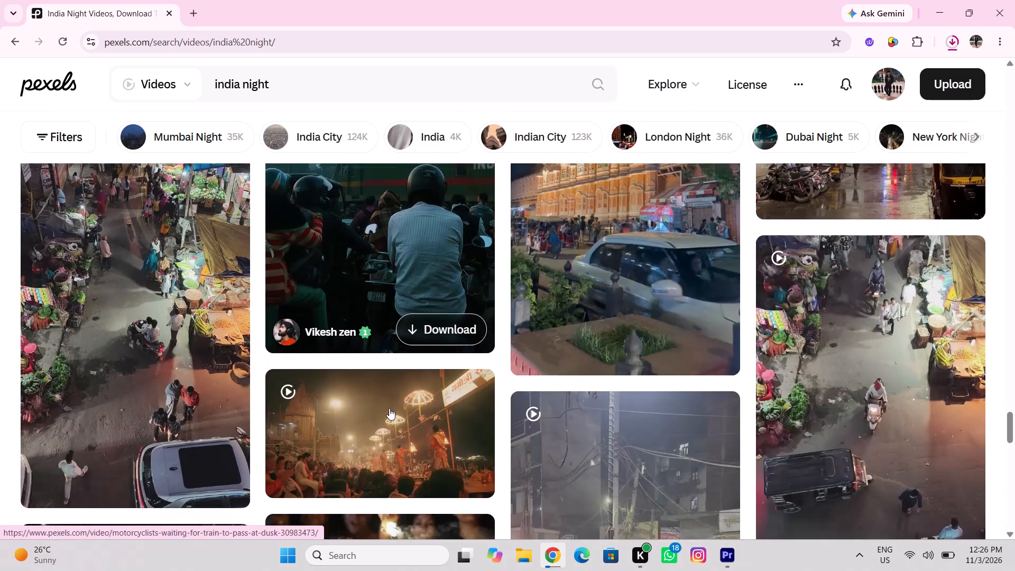
scroll(389, 408, "down", 2)
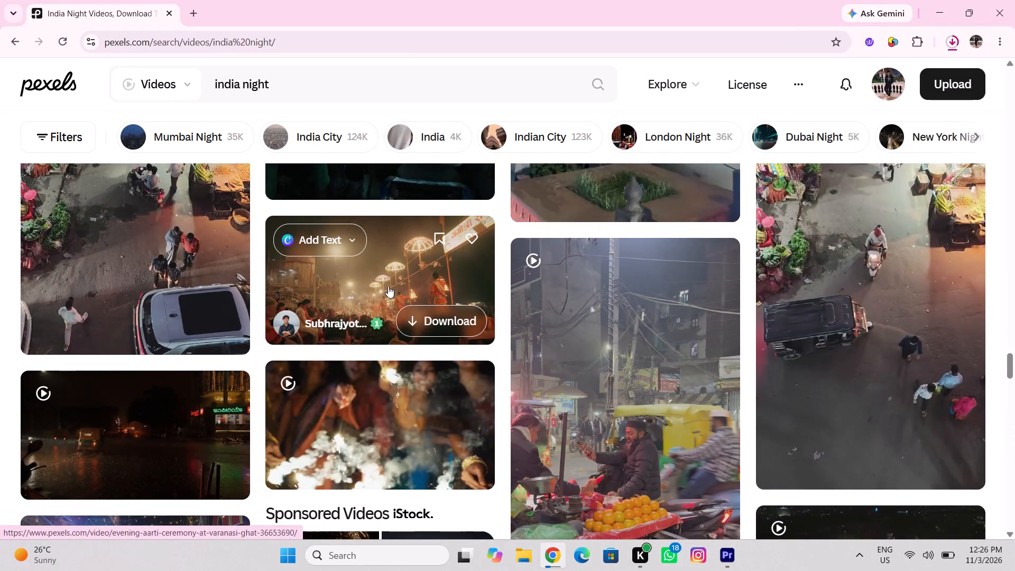
scroll(388, 286, "down", 2)
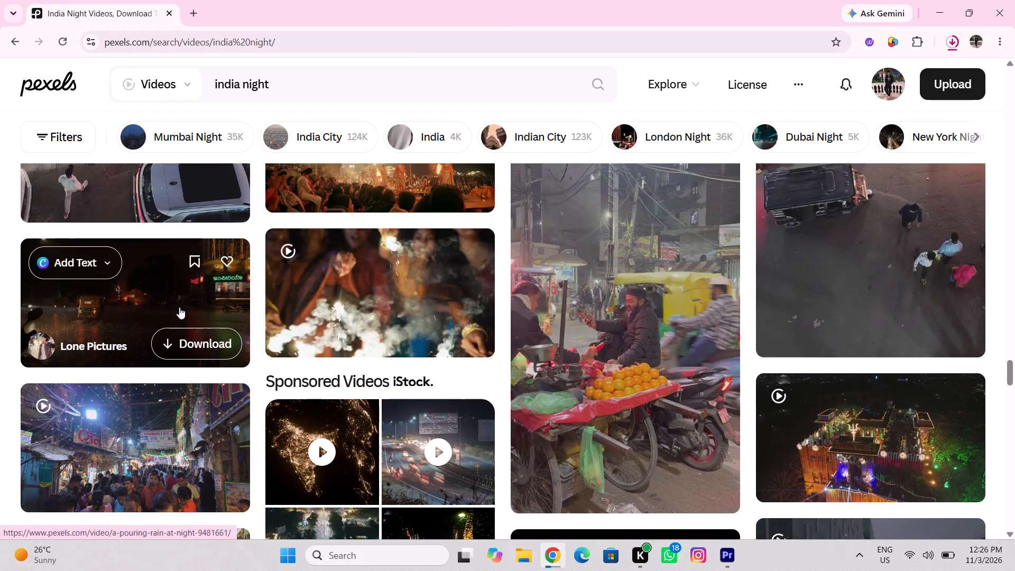
scroll(179, 307, "down", 4)
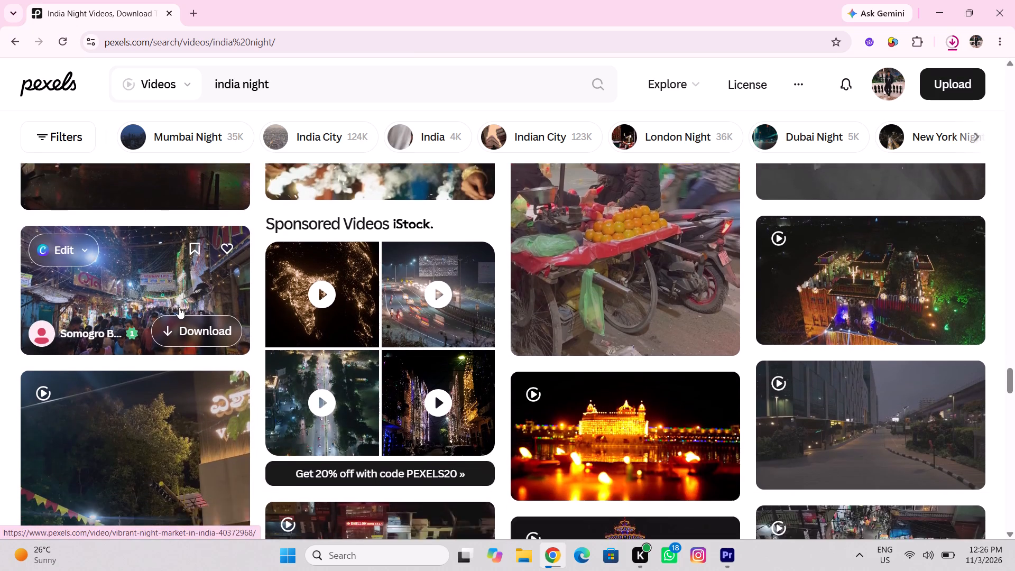
scroll(179, 307, "down", 7)
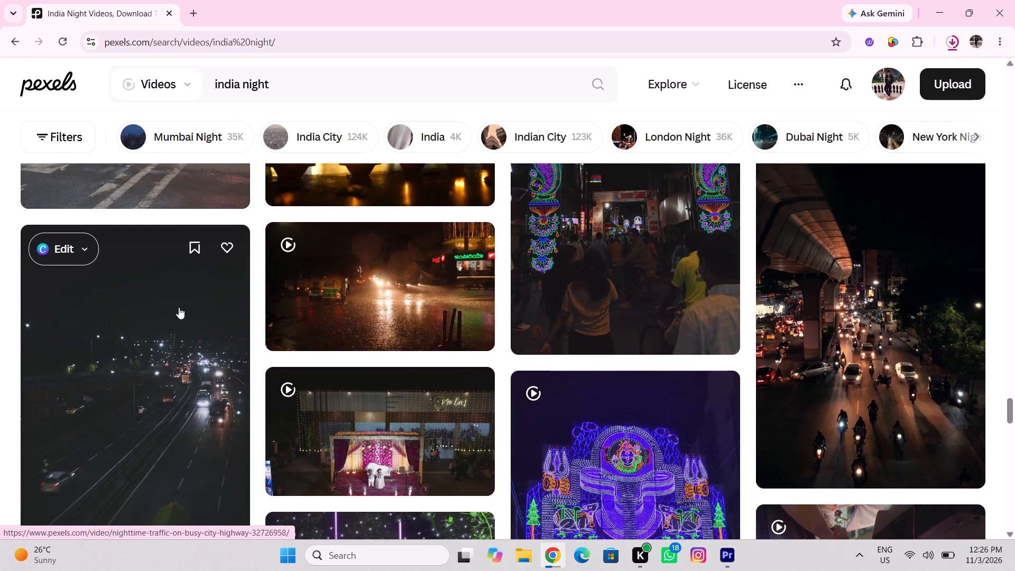
scroll(182, 308, "up", 9)
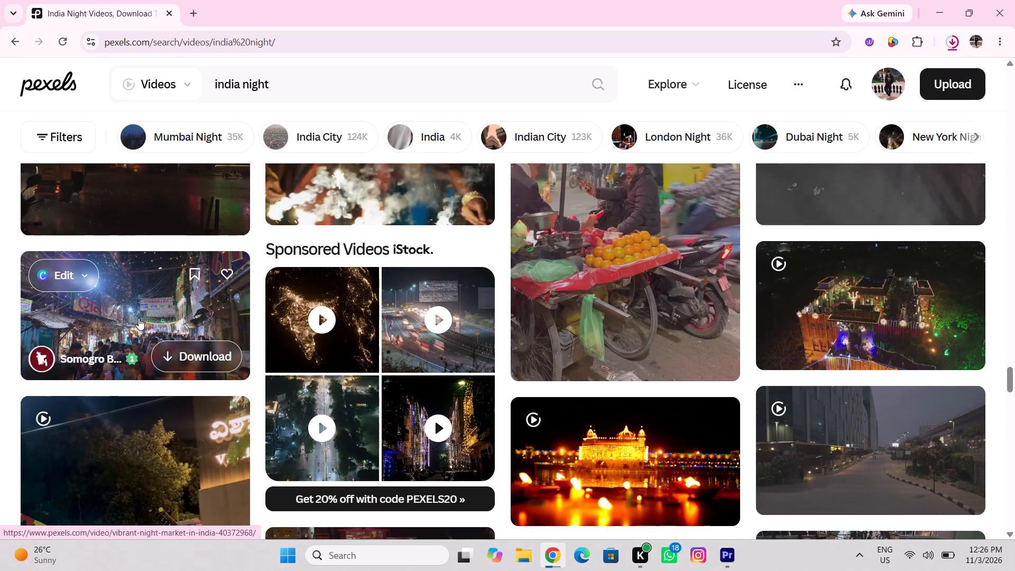
scroll(139, 318, "up", 3)
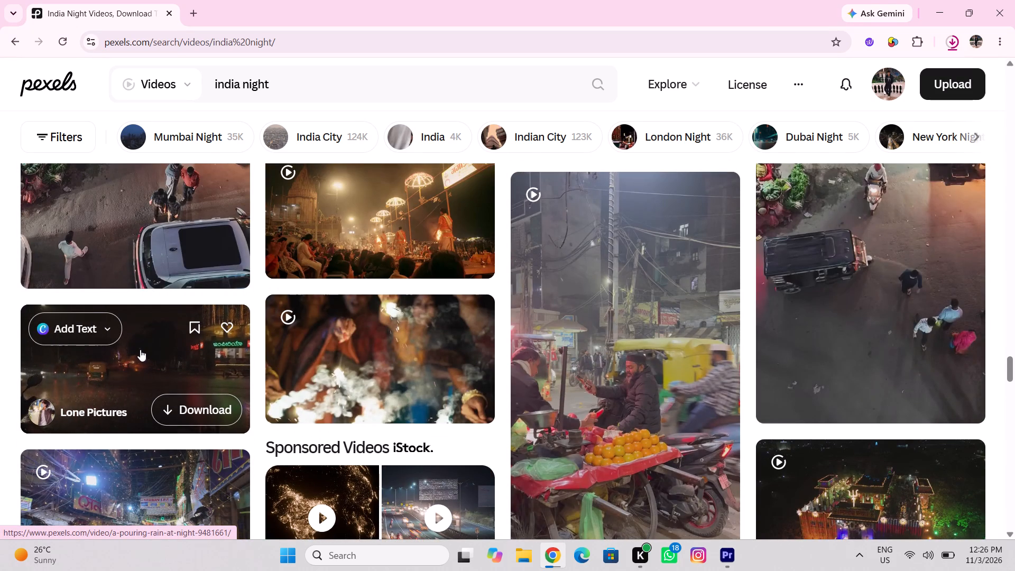
scroll(148, 355, "down", 5)
scroll(212, 374, "down", 5)
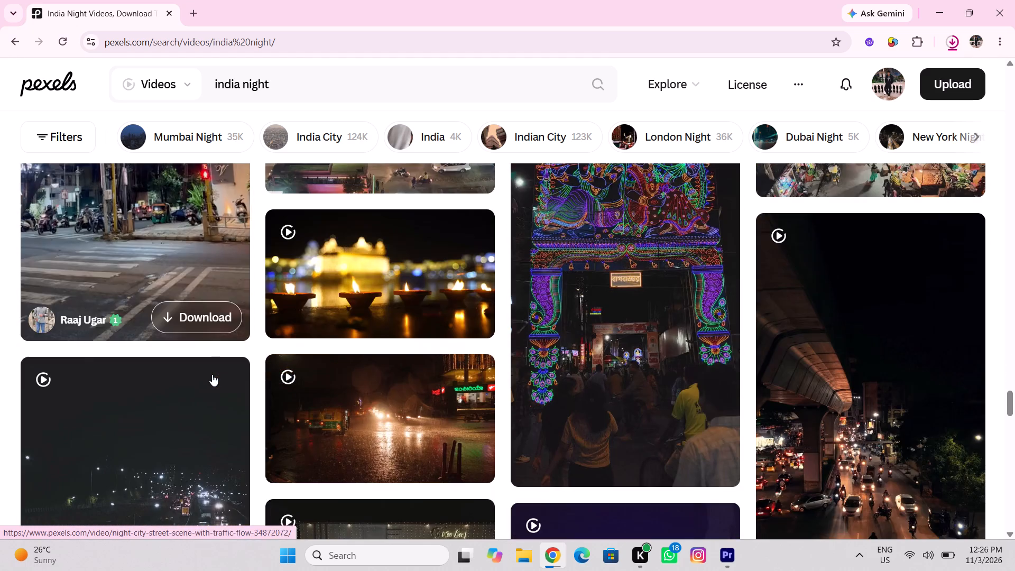
scroll(212, 374, "down", 3)
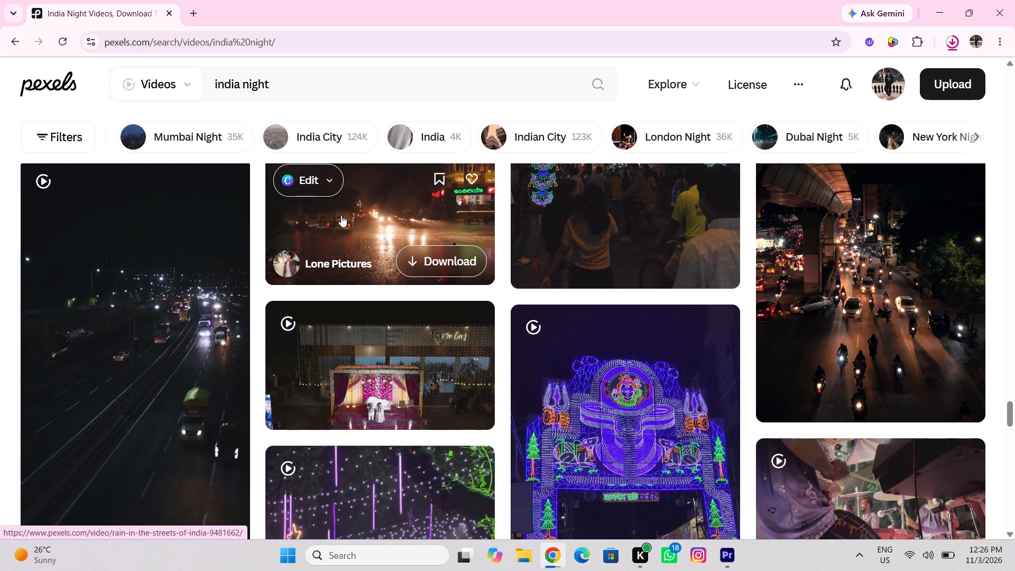
scroll(338, 220, "up", 8)
scroll(218, 278, "up", 4)
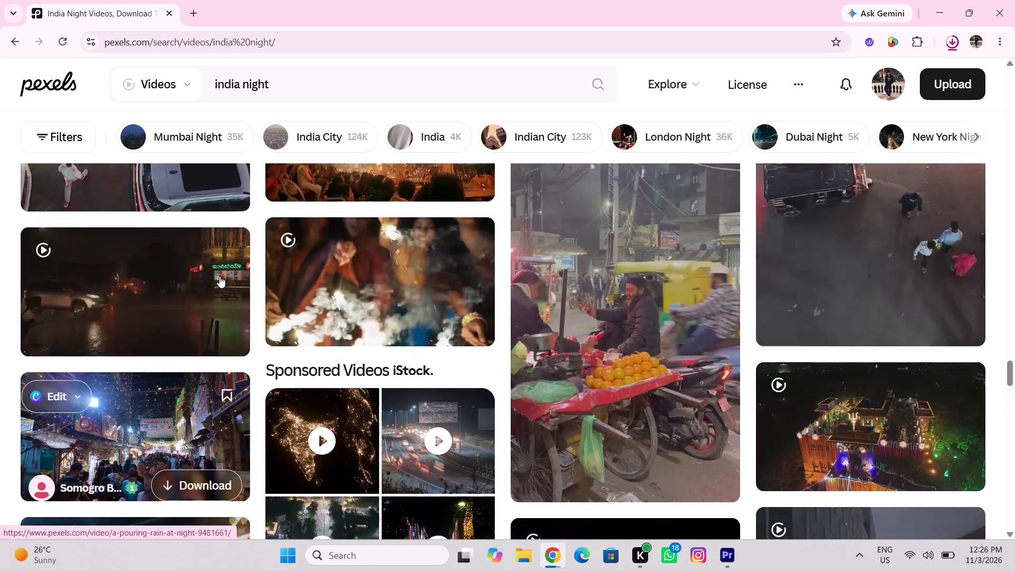
scroll(211, 281, "up", 9)
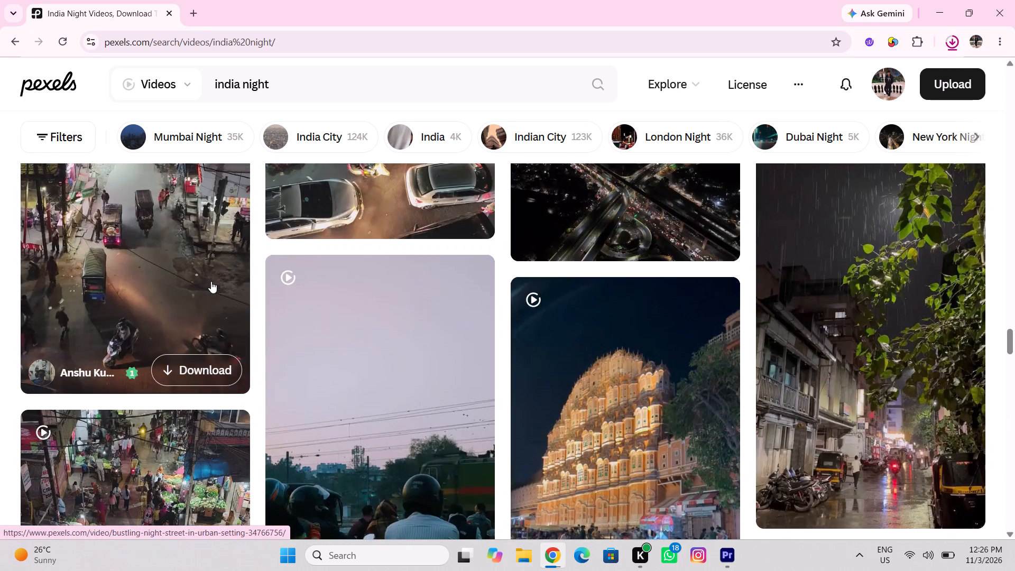
scroll(211, 281, "up", 16)
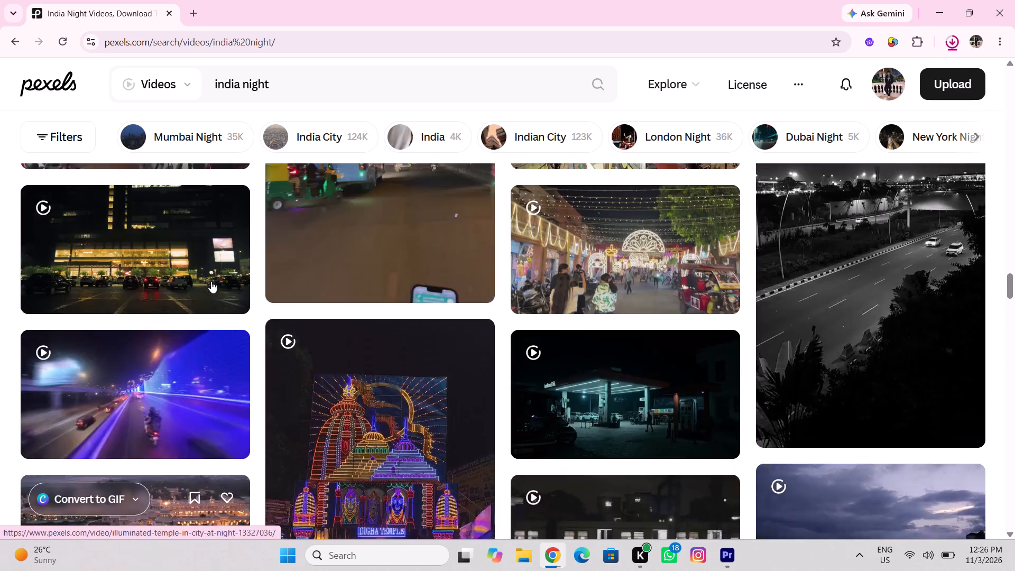
scroll(211, 281, "down", 18)
scroll(211, 281, "down", 3)
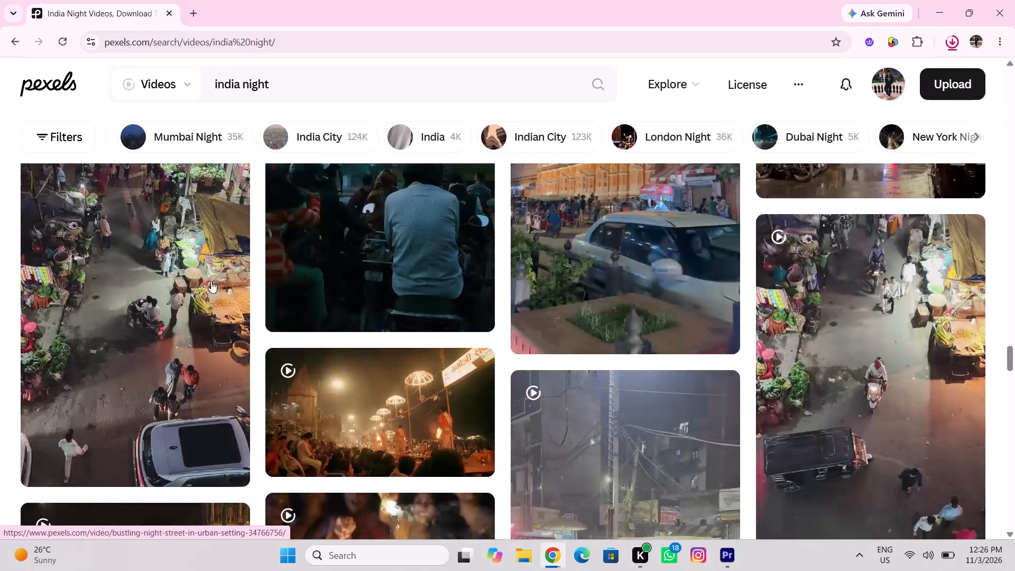
scroll(211, 281, "down", 4)
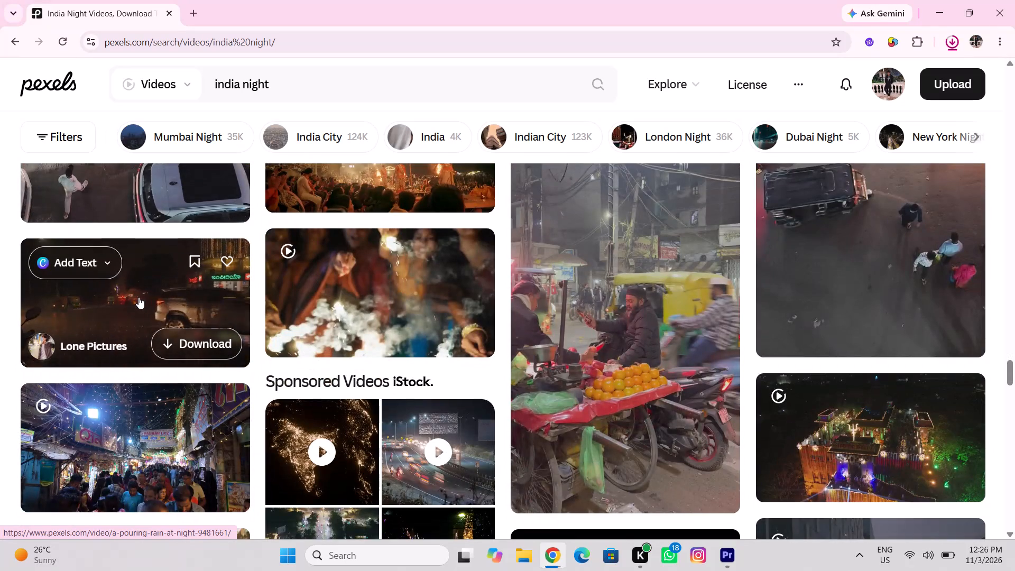
scroll(139, 297, "down", 9)
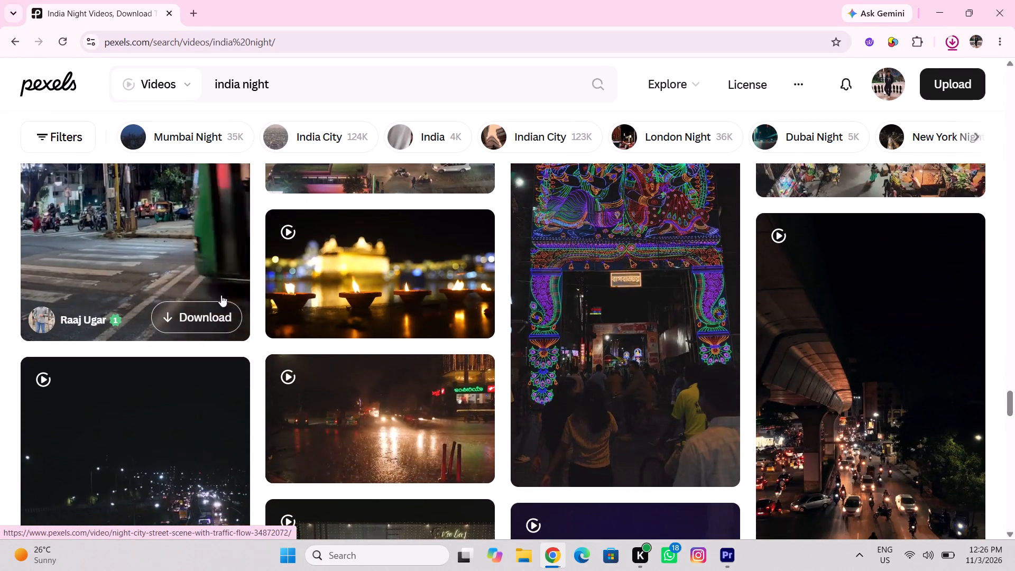
scroll(382, 390, "down", 7)
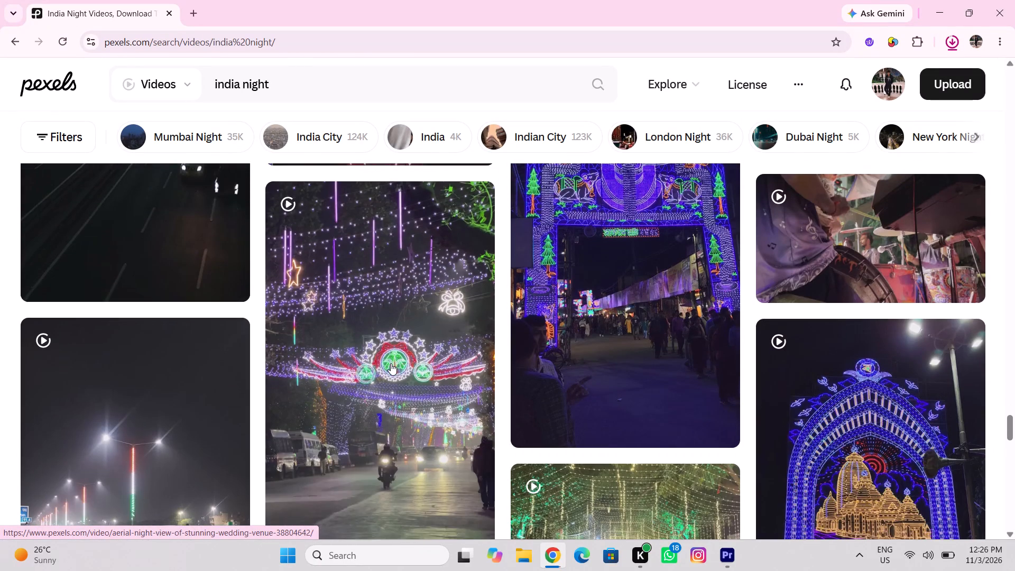
scroll(391, 362, "down", 9)
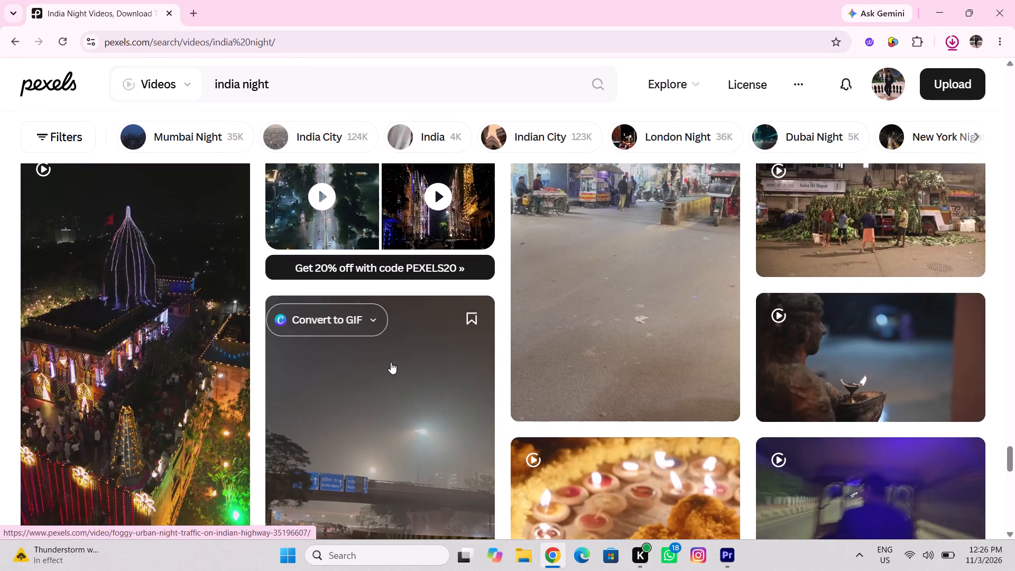
scroll(391, 362, "down", 8)
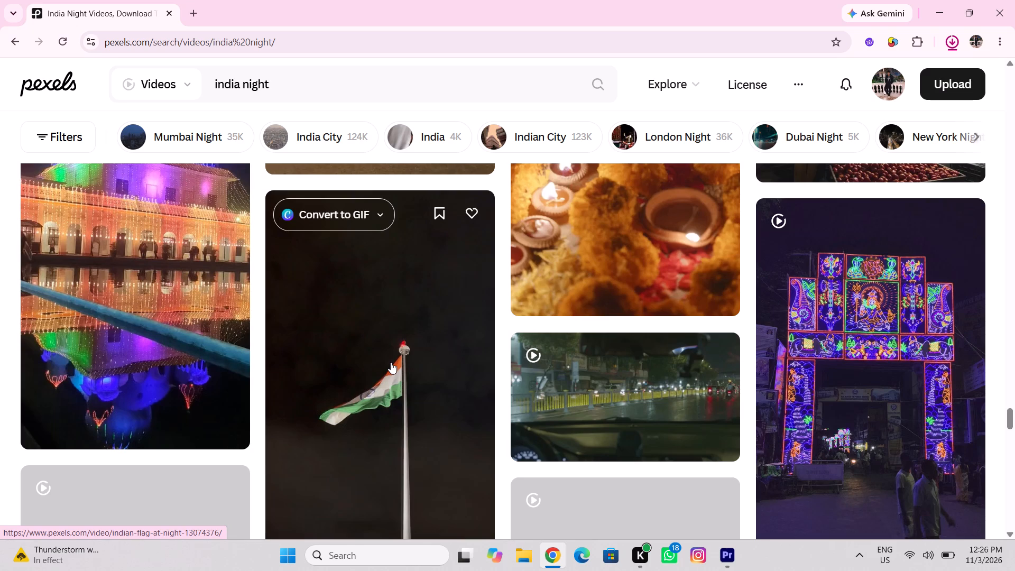
scroll(570, 380, "down", 4)
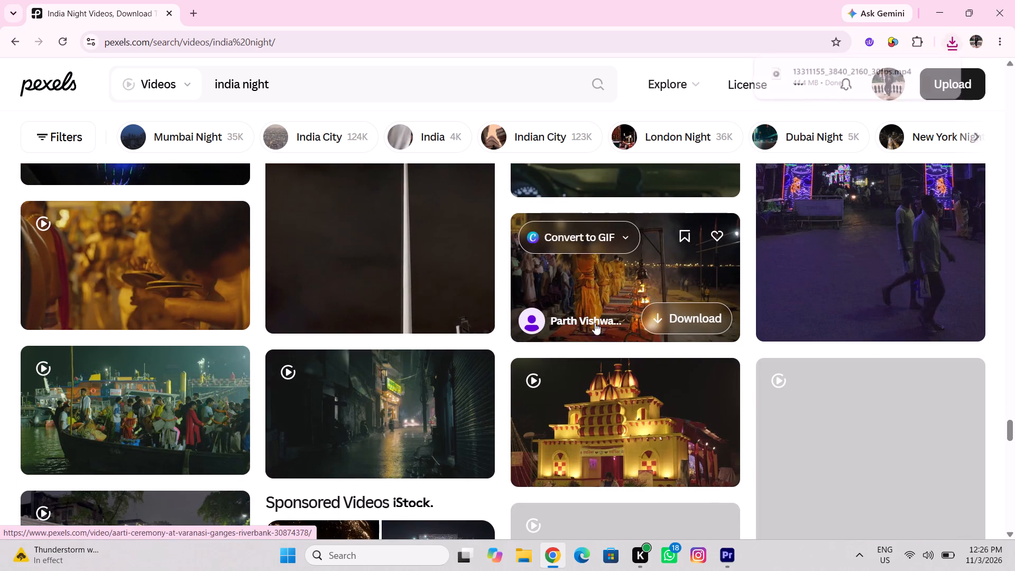
Switch to Premiere Pro, play the reference video through to its end, and return it to the dusk road shot around 00:00:06:25.
left_click(715, 556)
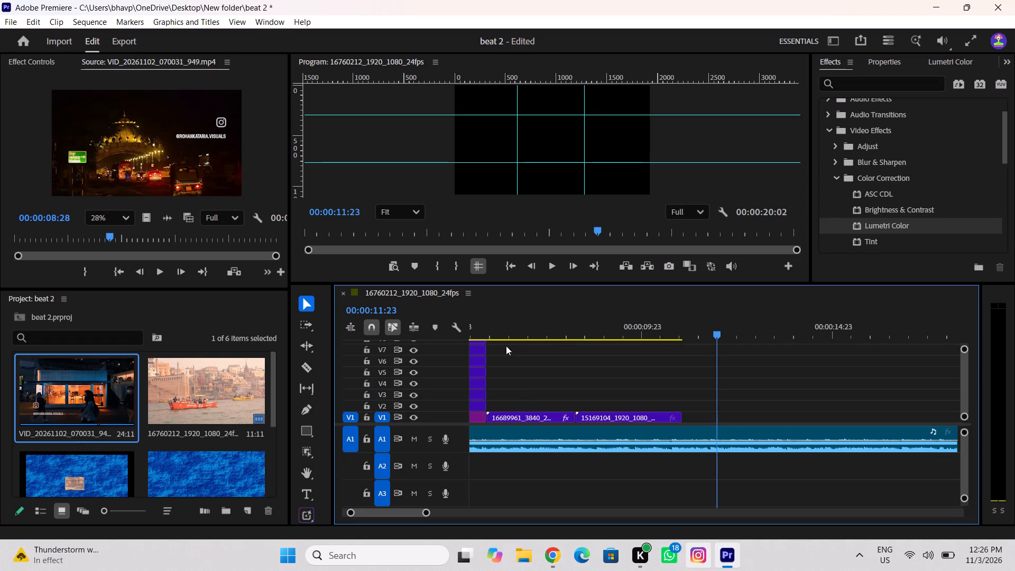
left_click(46, 154)
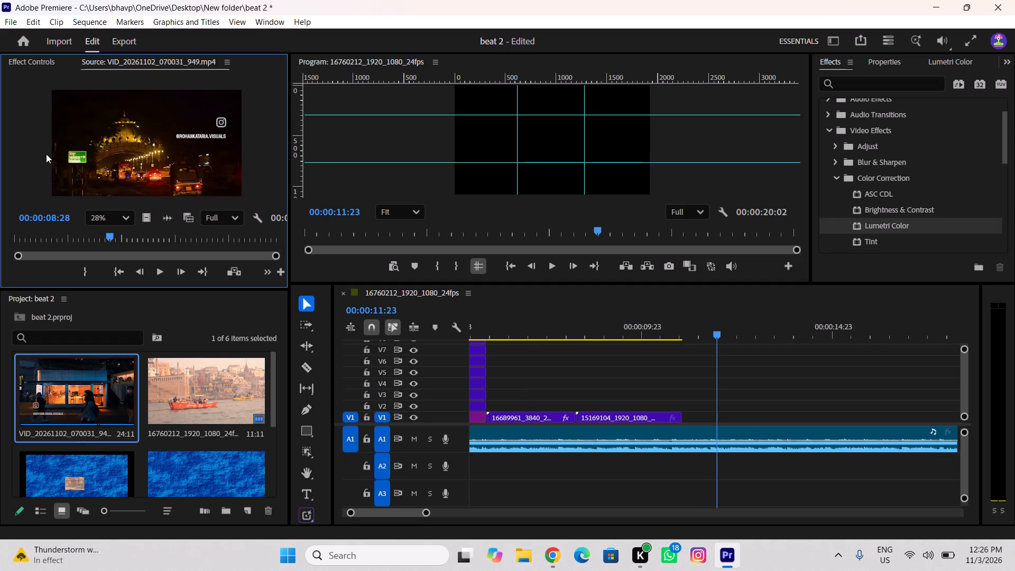
key("space")
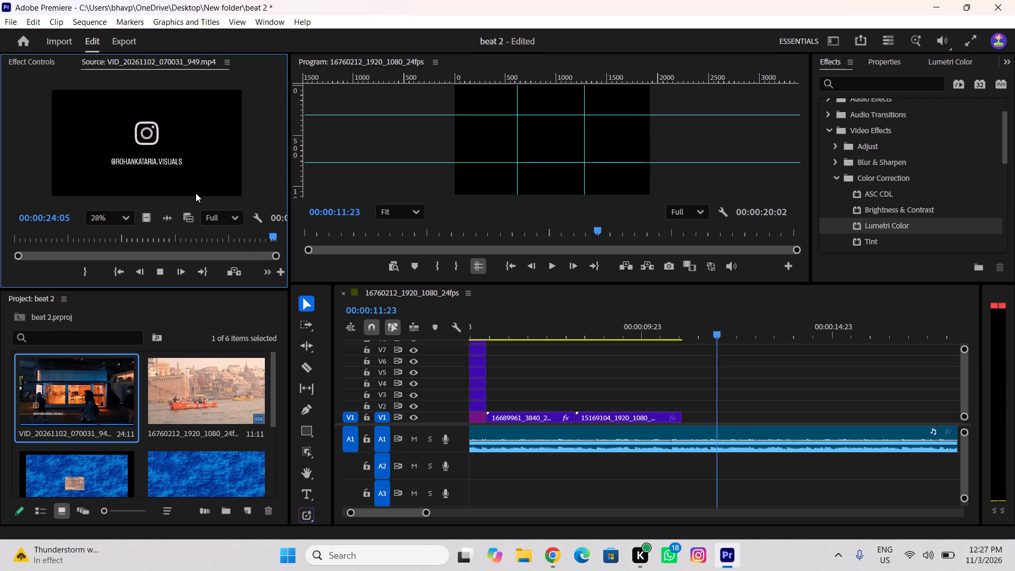
left_click_drag(237, 238, 86, 272)
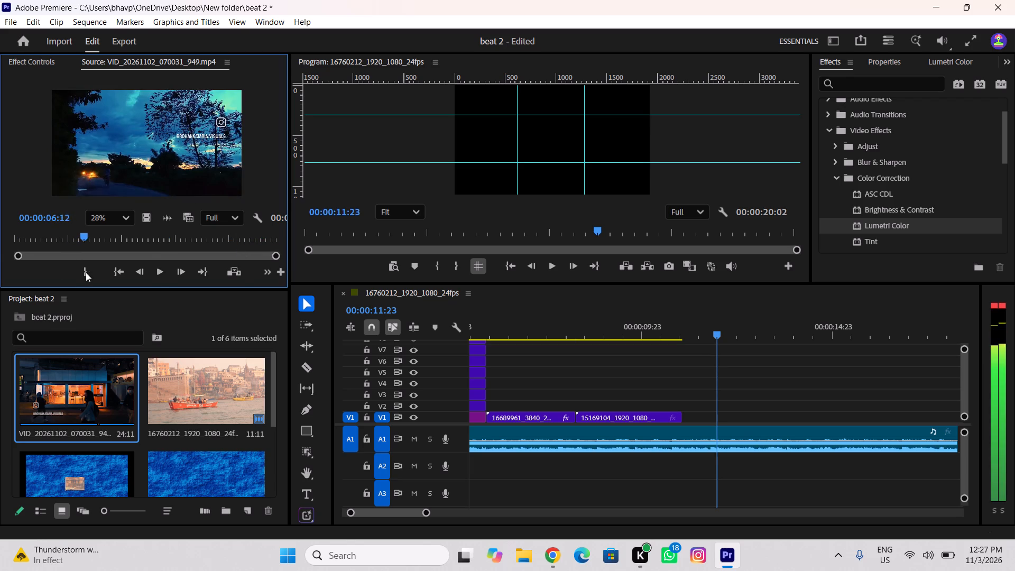
left_click_drag(86, 272, 89, 274)
Scrub the sequence back through the road clip to 00:00:06:06 to compare that shot with the reference.
left_click_drag(675, 331, 562, 355)
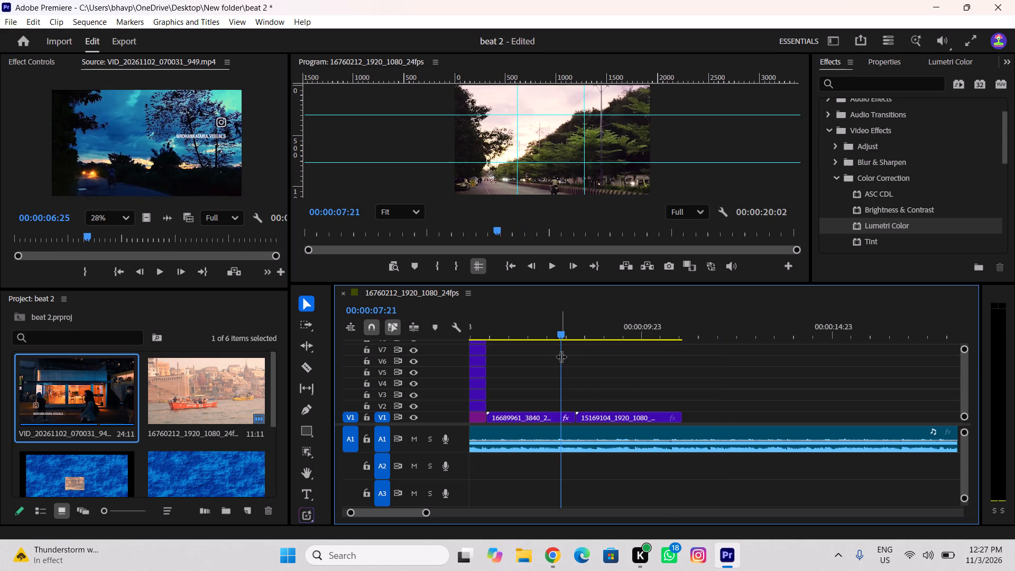
left_click_drag(554, 339, 549, 345)
left_click_drag(565, 331, 501, 331)
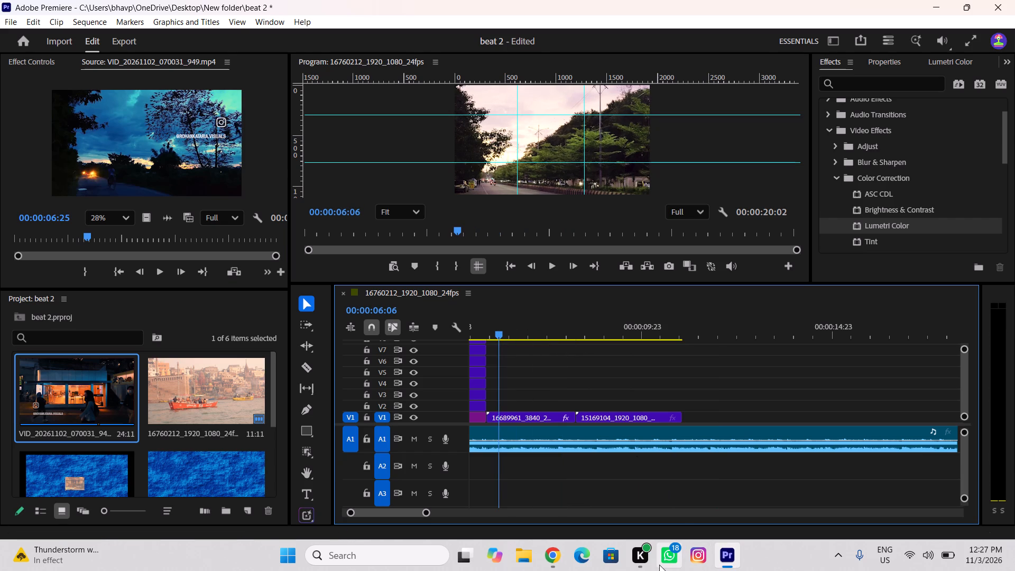
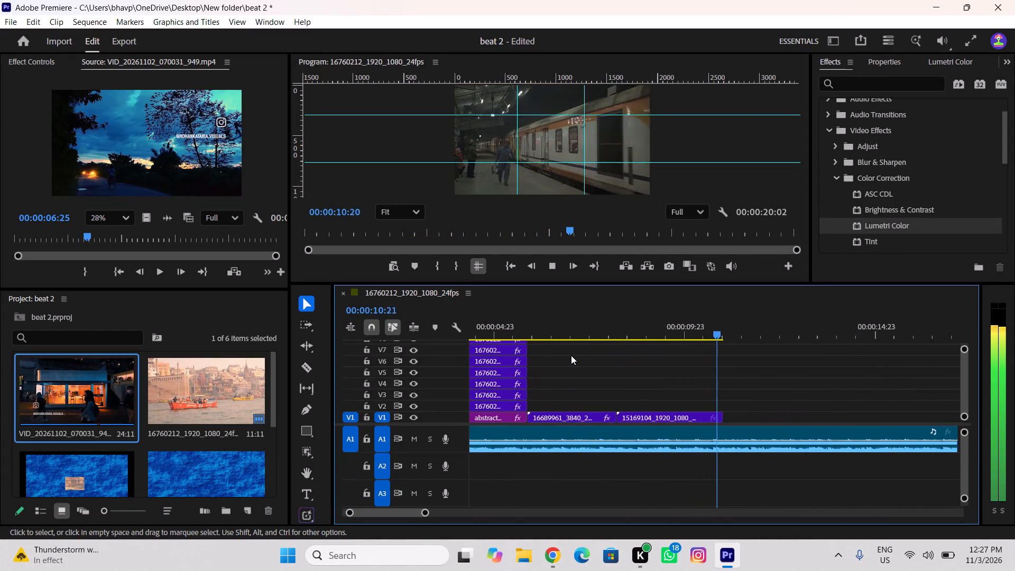
Bring the downloaded night highway clip 13311155_3840_2160_30fps.mp4 from Chrome into the Premiere Pro sequence on V1, directly after the train clip.
key("space")
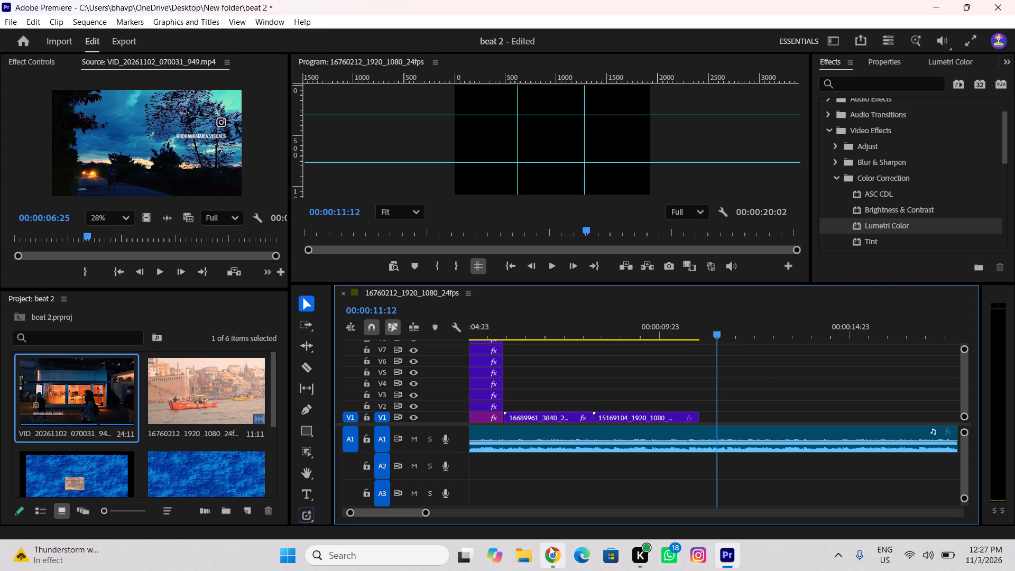
left_click(550, 546)
left_click_drag(880, 75, 731, 543)
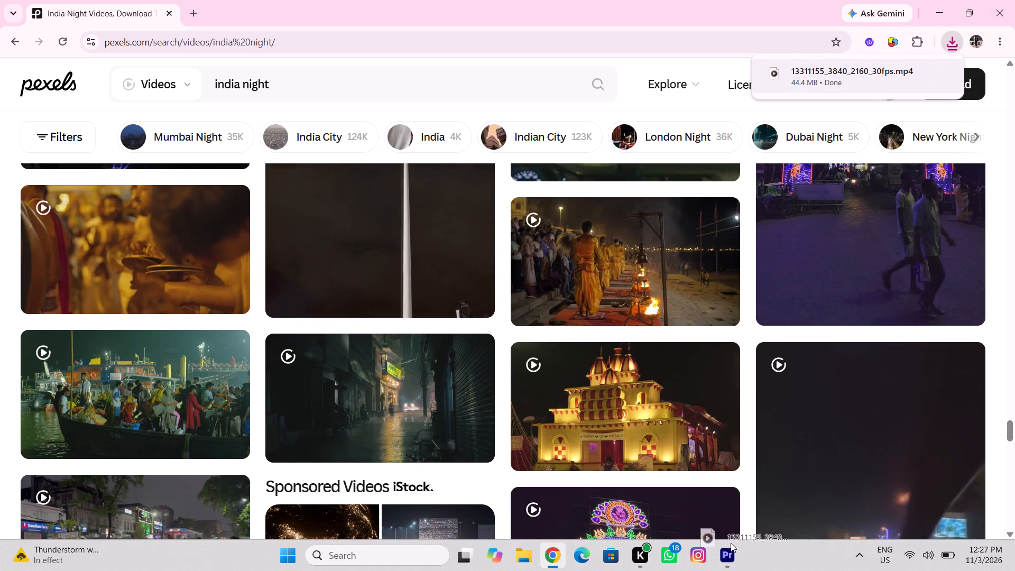
Import the downloaded night highway clip 13311155_3840_2160_30fps.mp4 from Chrome into the Premiere Pro project.
left_click_drag(731, 543, 200, 498)
left_click(200, 498)
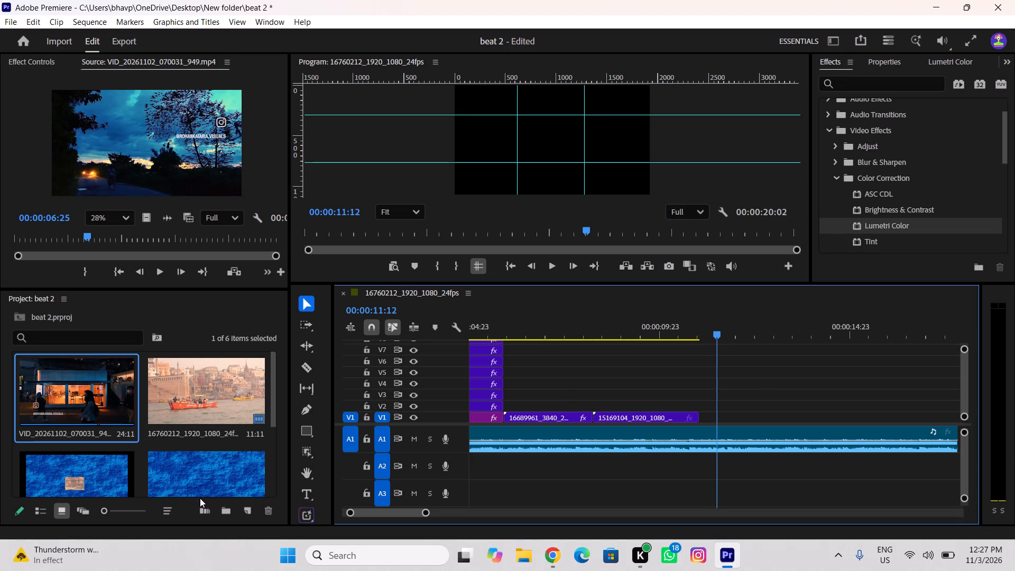
scroll(229, 478, "down", 7)
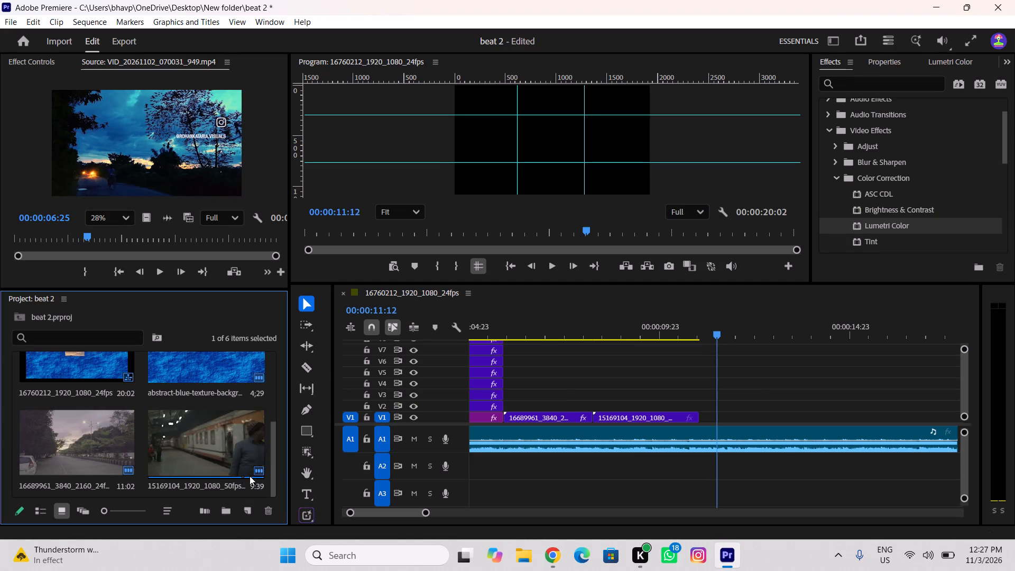
left_click(553, 556)
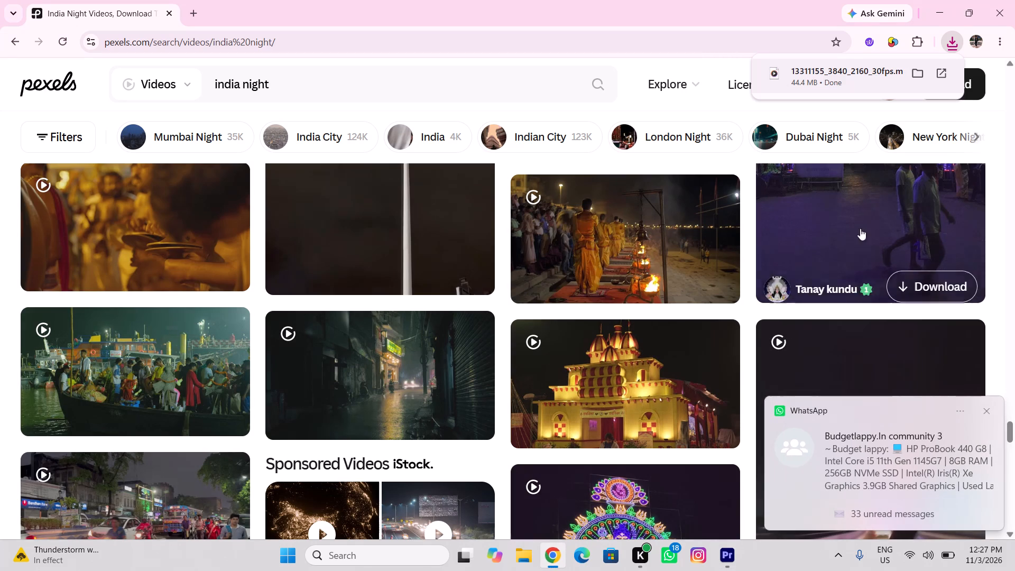
left_click_drag(874, 80, 729, 559)
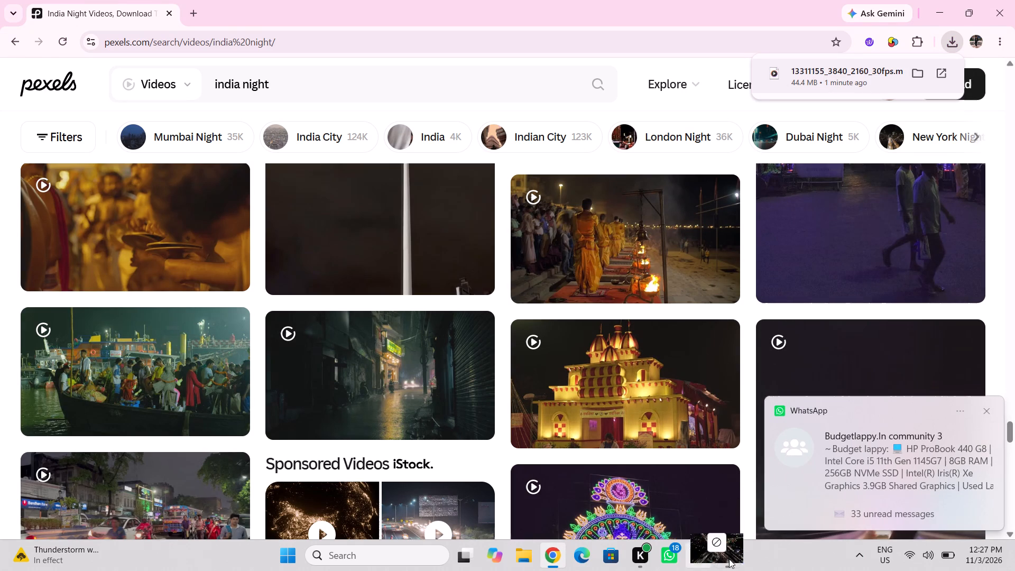
left_click_drag(729, 559, 221, 449)
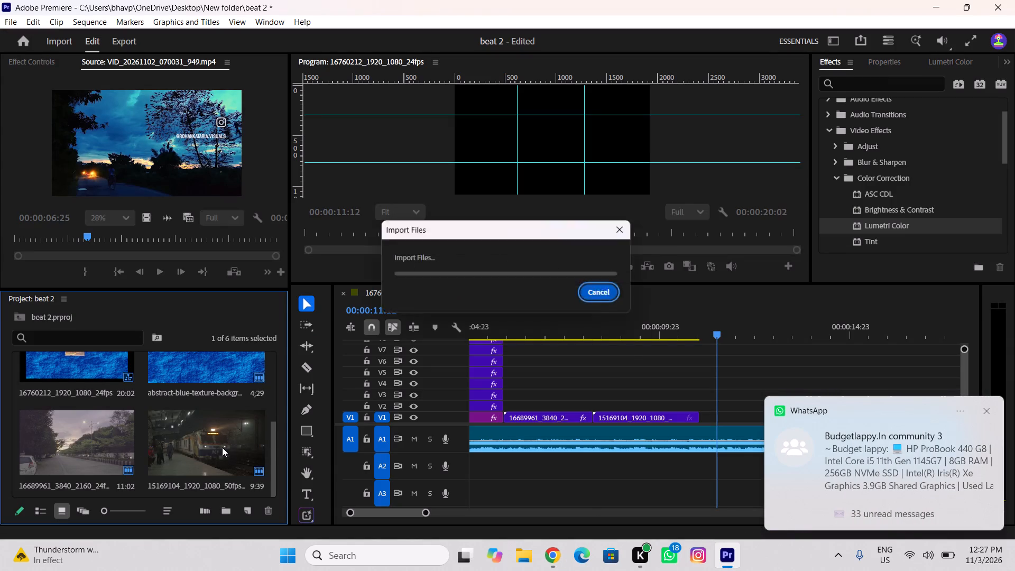
Place the night highway clip on V1 so it starts directly after the train clip.
left_click_drag(91, 449, 727, 420)
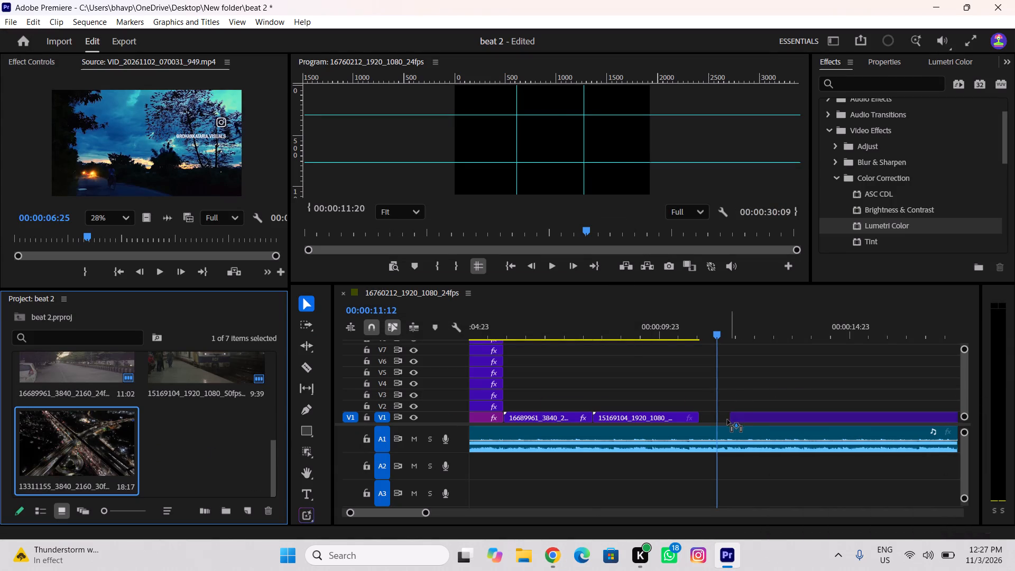
left_click_drag(727, 420, 703, 427)
left_click(703, 427)
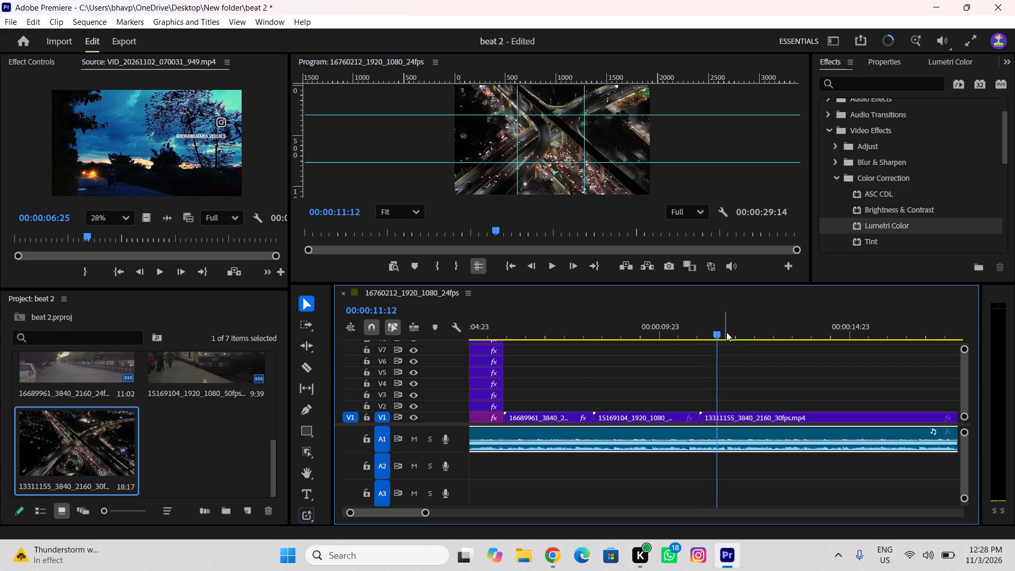
Play the sequence from the road clip through the train clip into the night highway clip, stopping at 00:00:14:19.
left_click_drag(726, 332, 552, 378)
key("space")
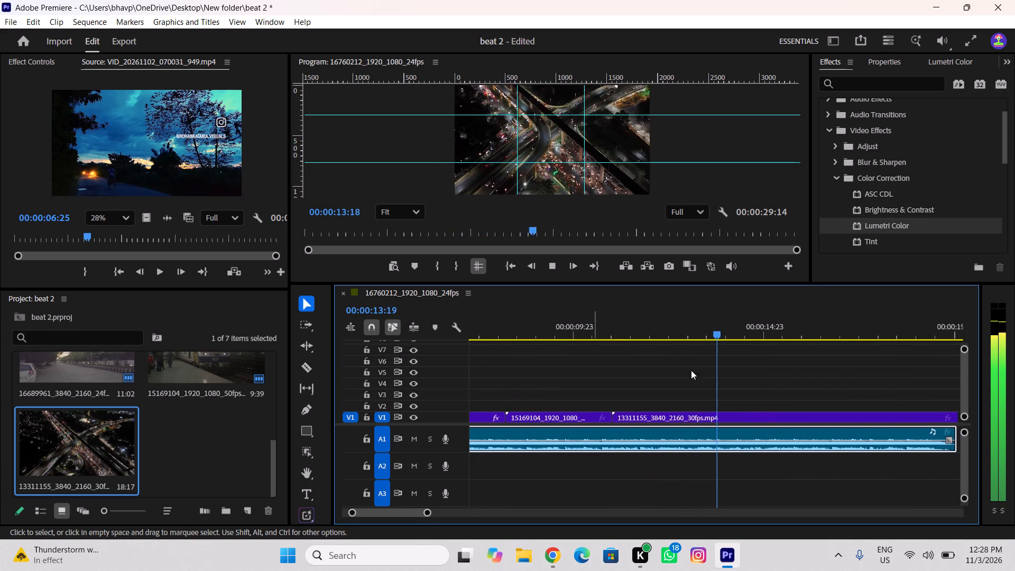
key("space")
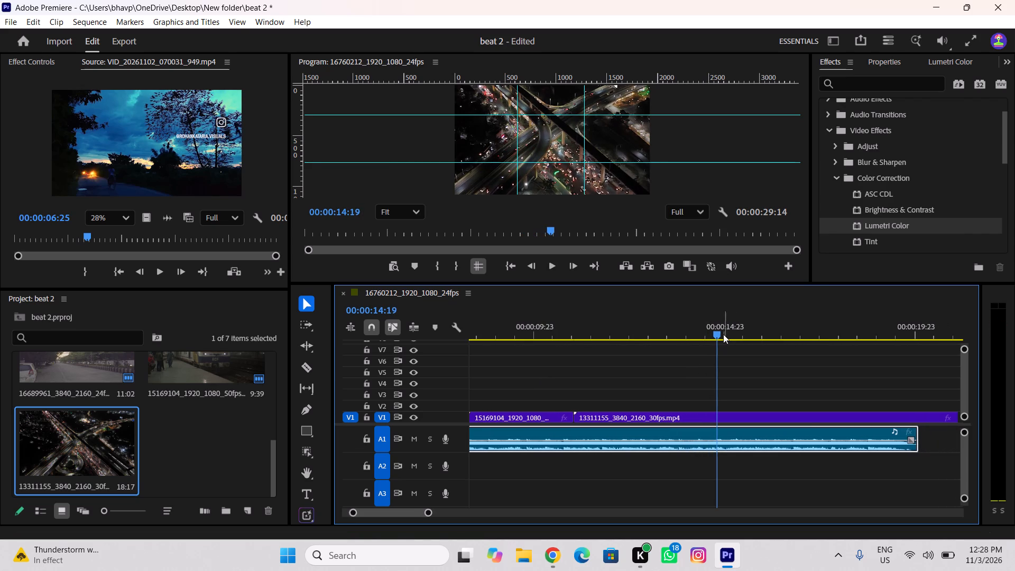
Find the beat by playback, cut the highway clip on V1 at 00:00:14:01, and delete the part after the cut.
left_click_drag(717, 335, 694, 362)
key("c")
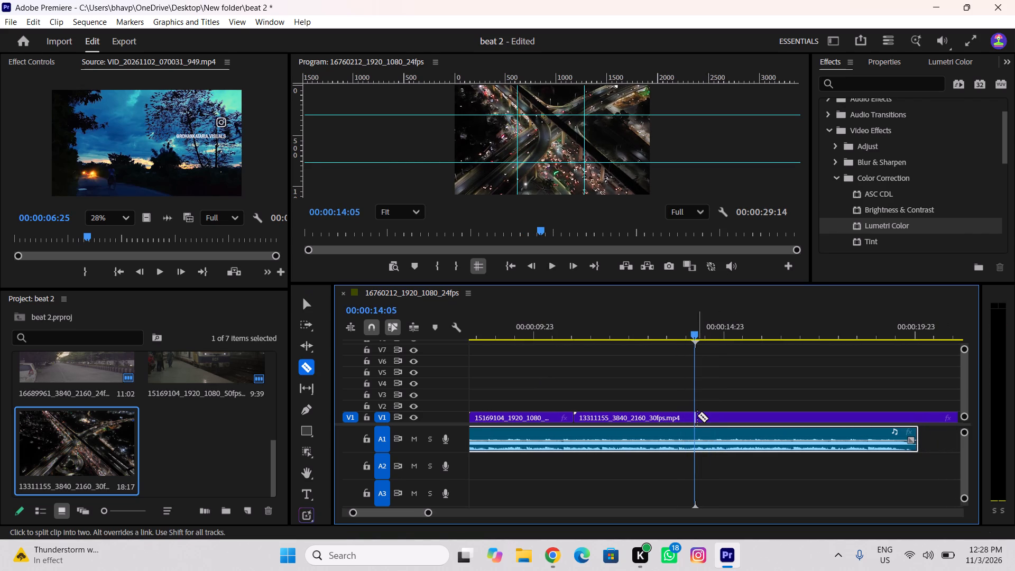
left_click_drag(671, 329, 567, 339)
key("space")
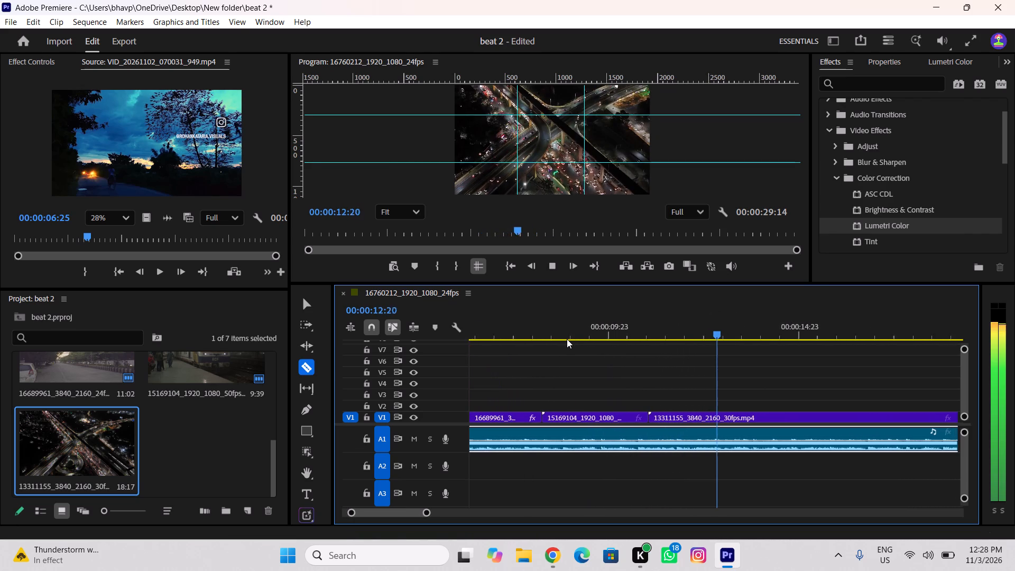
key("space")
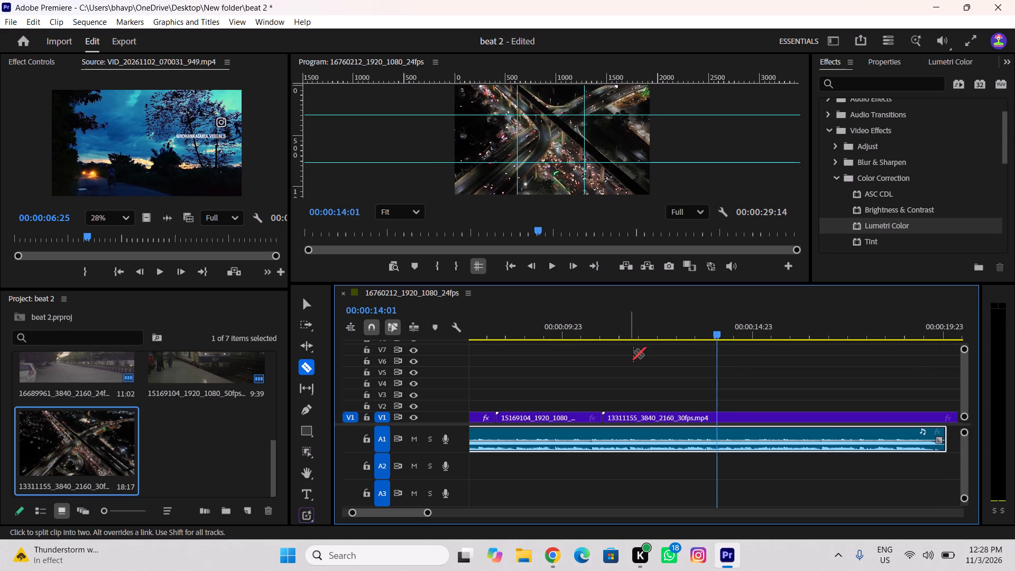
key("c")
left_click(721, 421)
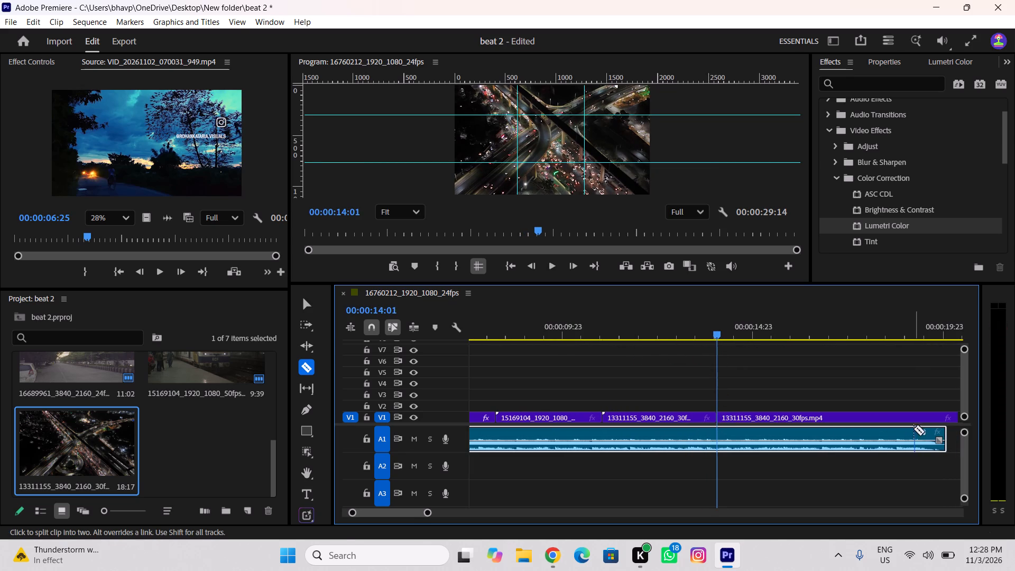
key("v")
left_click(842, 420)
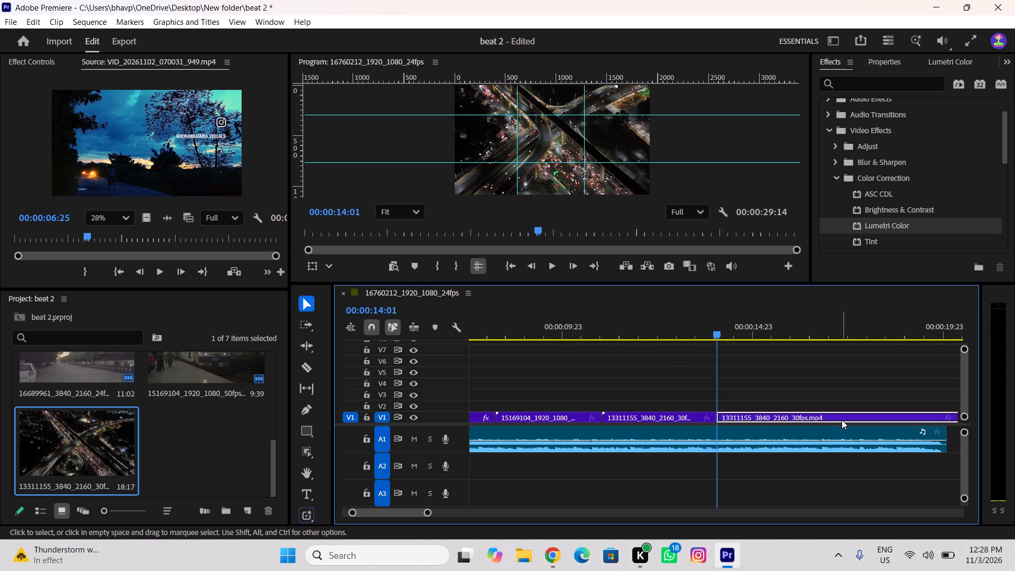
key("Delete")
Set the remaining highway clip's speed to 150%.
left_click(668, 413)
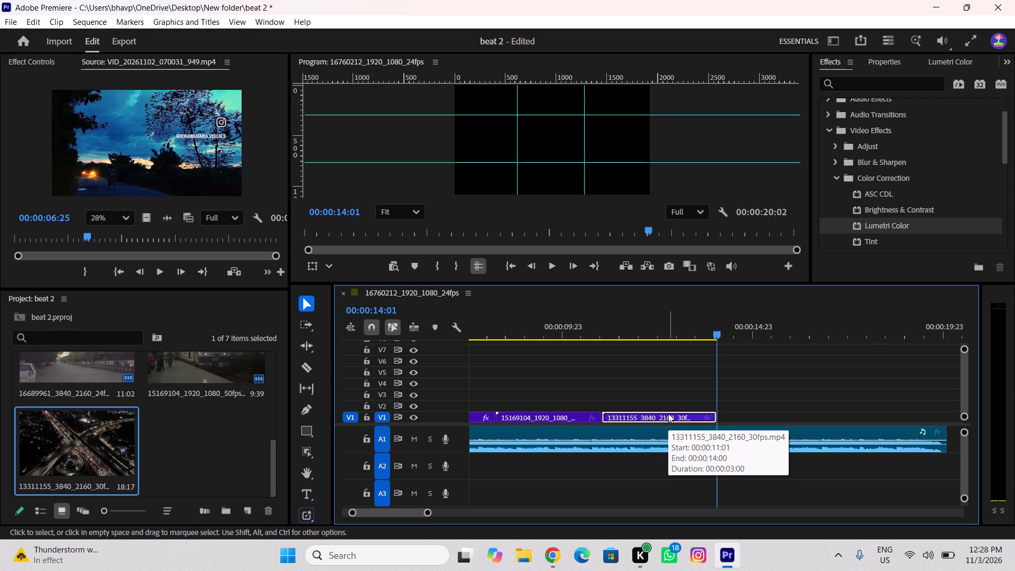
right_click(668, 413)
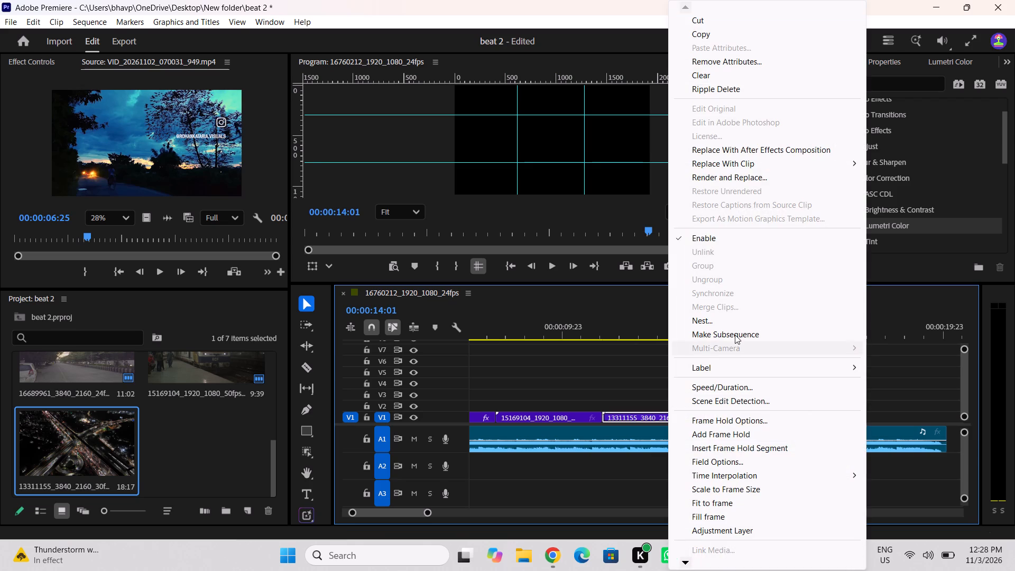
double_click(716, 384)
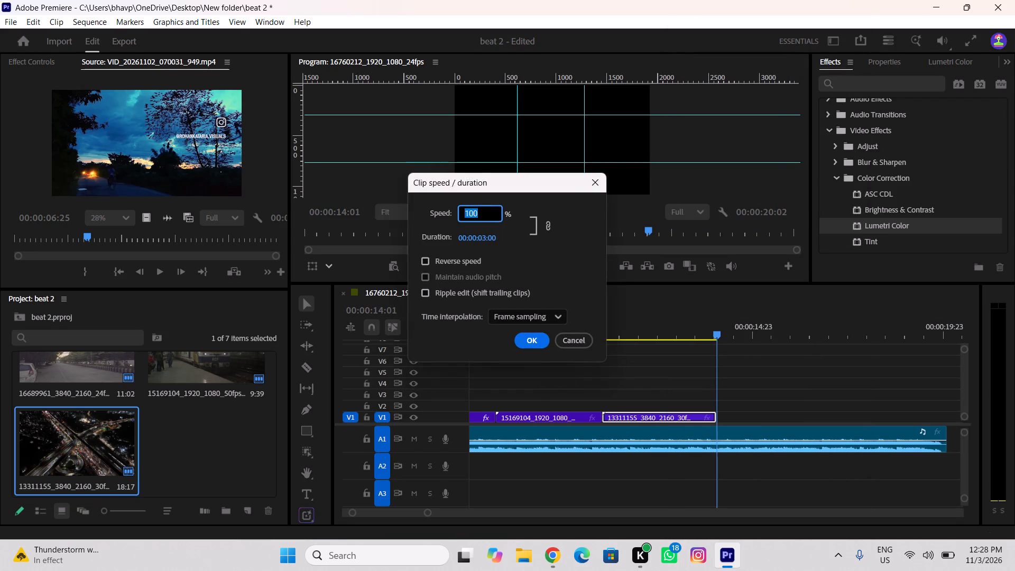
type("150")
key("Return")
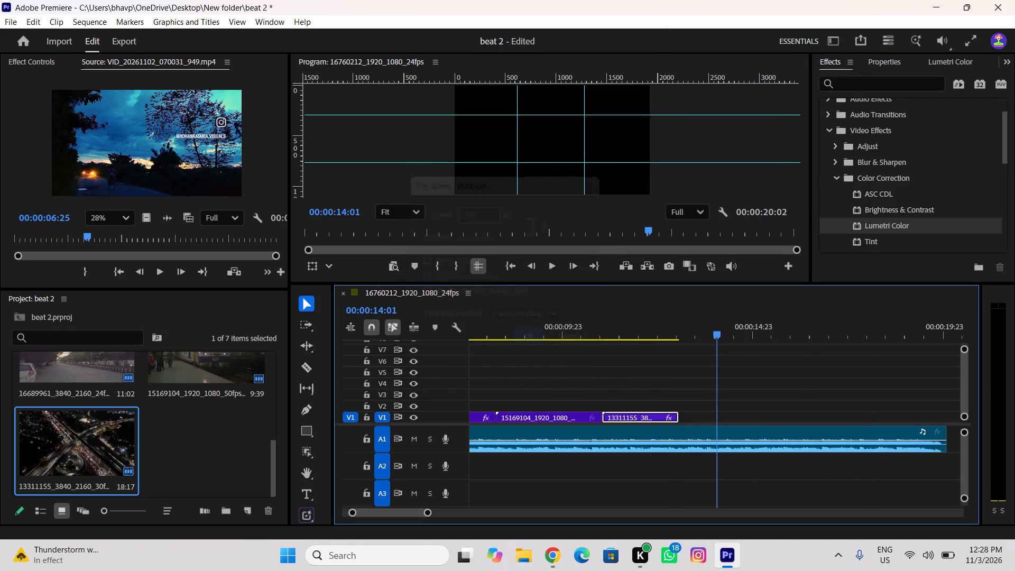
Extend the end of the sped-up highway clip to 00:00:14:01 and play the sequence from the train shot through it.
left_click_drag(679, 417, 700, 413)
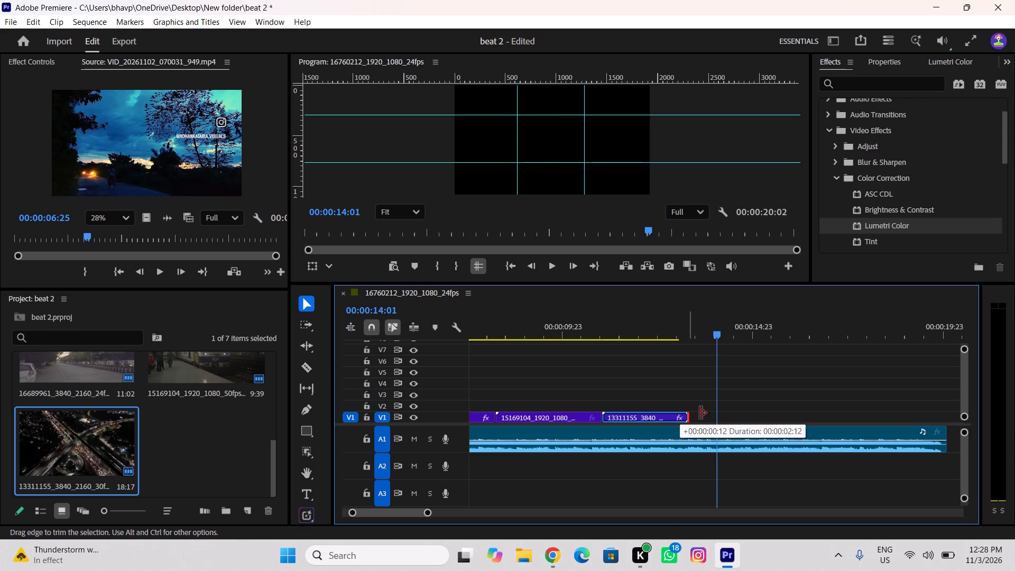
left_click_drag(700, 413, 717, 413)
left_click_drag(713, 336, 524, 356)
left_click(524, 356)
key("space")
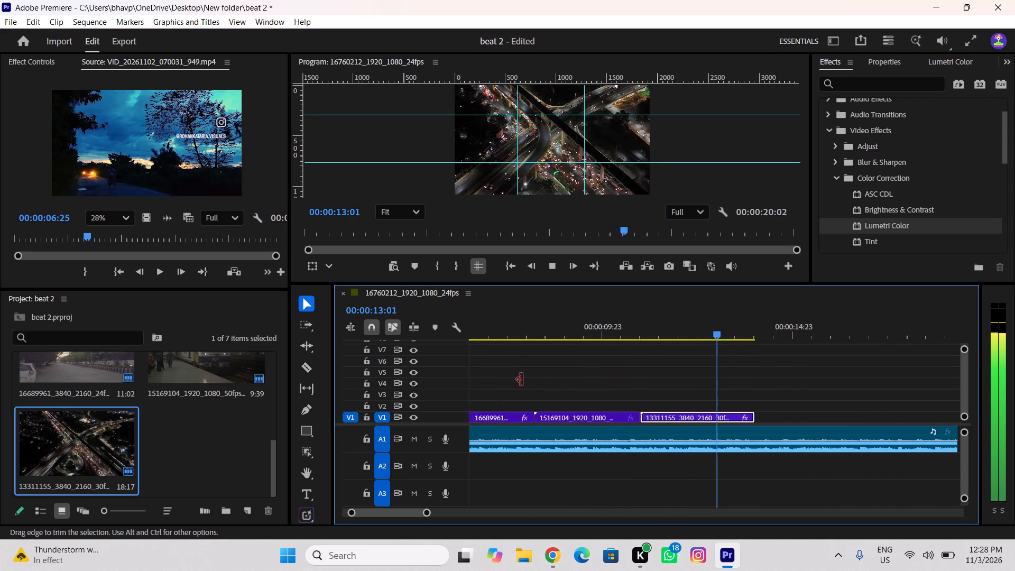
key("space")
key("space")
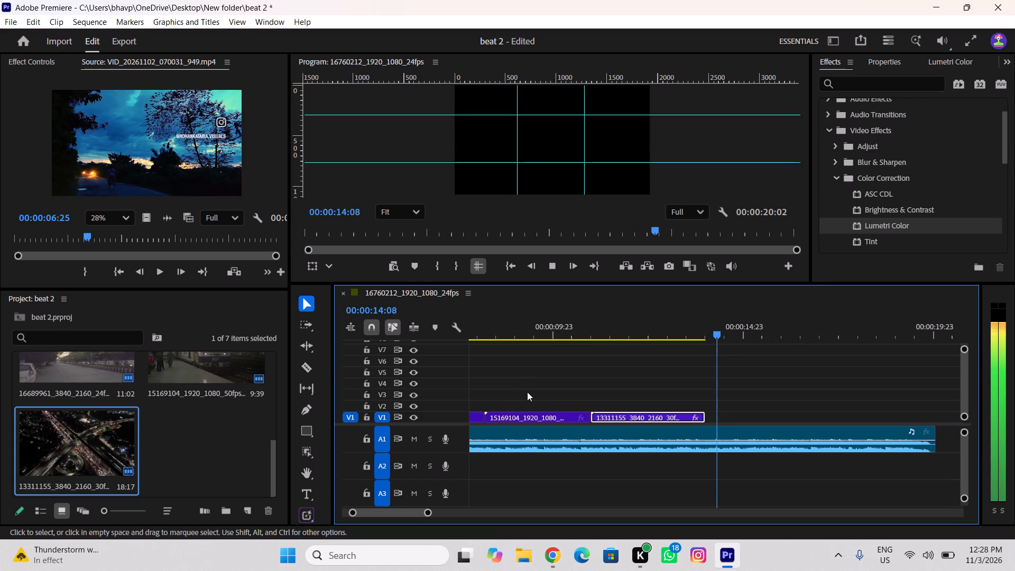
key("space")
Switch to Chrome and look further through the "india night" video results for the shot that should follow the highway clip.
left_click(548, 554)
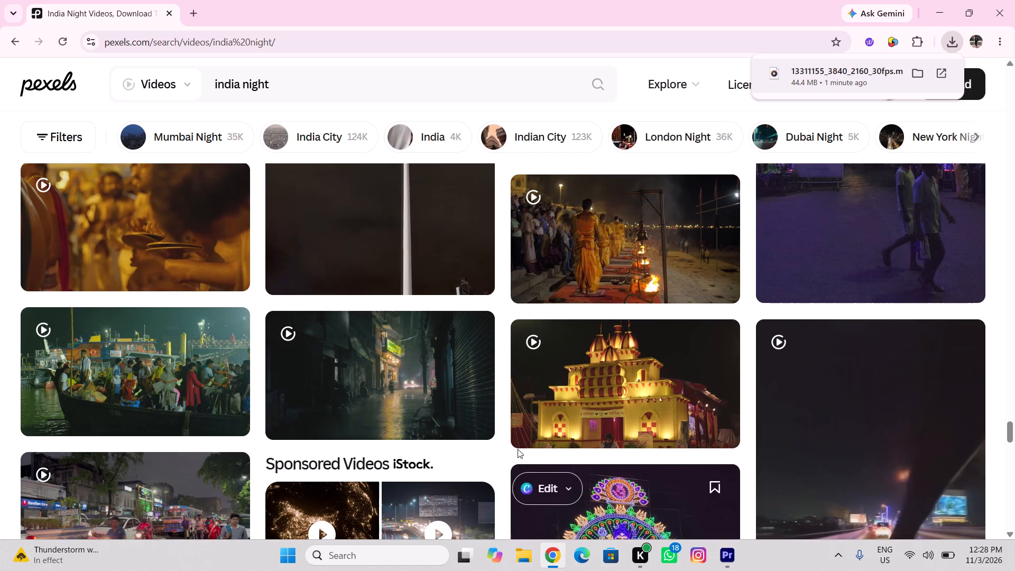
scroll(106, 338, "down", 3)
scroll(116, 349, "up", 3)
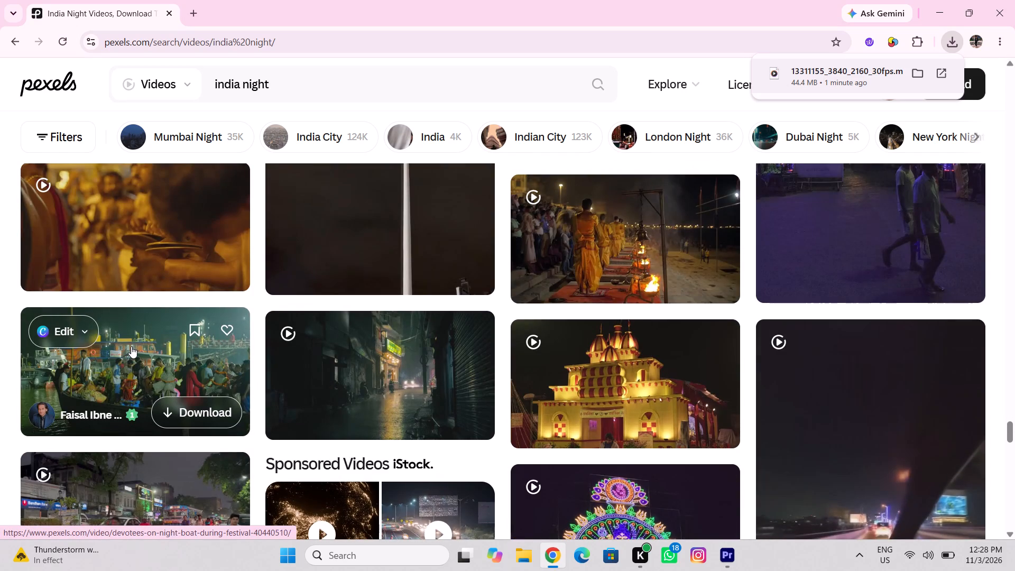
scroll(131, 346, "down", 1)
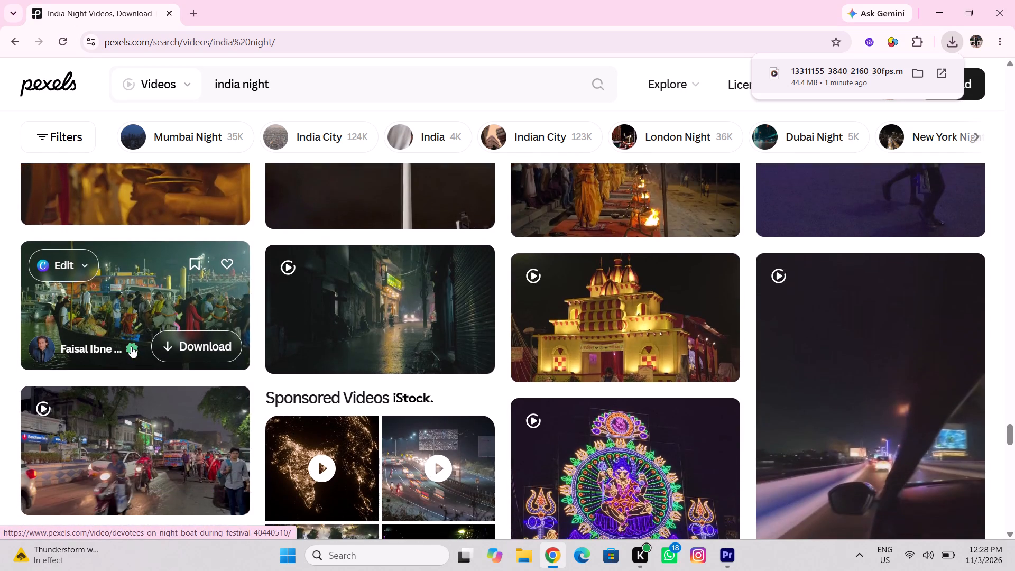
scroll(131, 346, "down", 6)
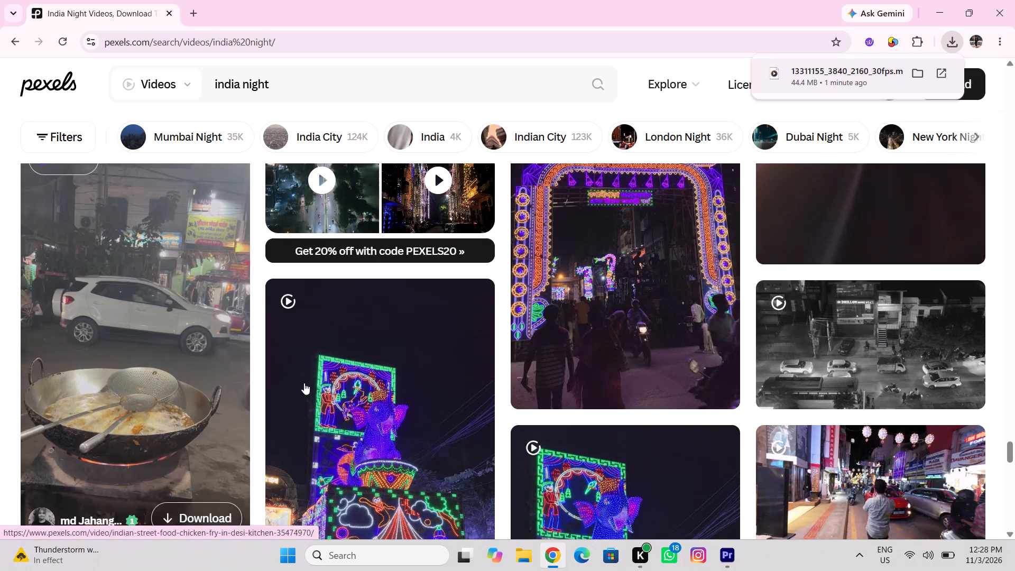
scroll(314, 382, "down", 10)
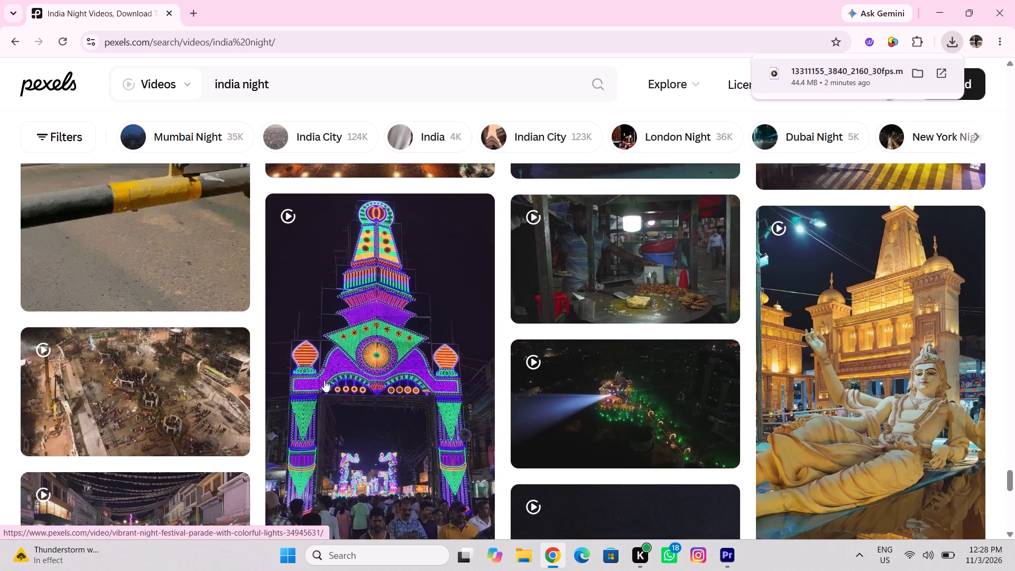
scroll(324, 380, "down", 11)
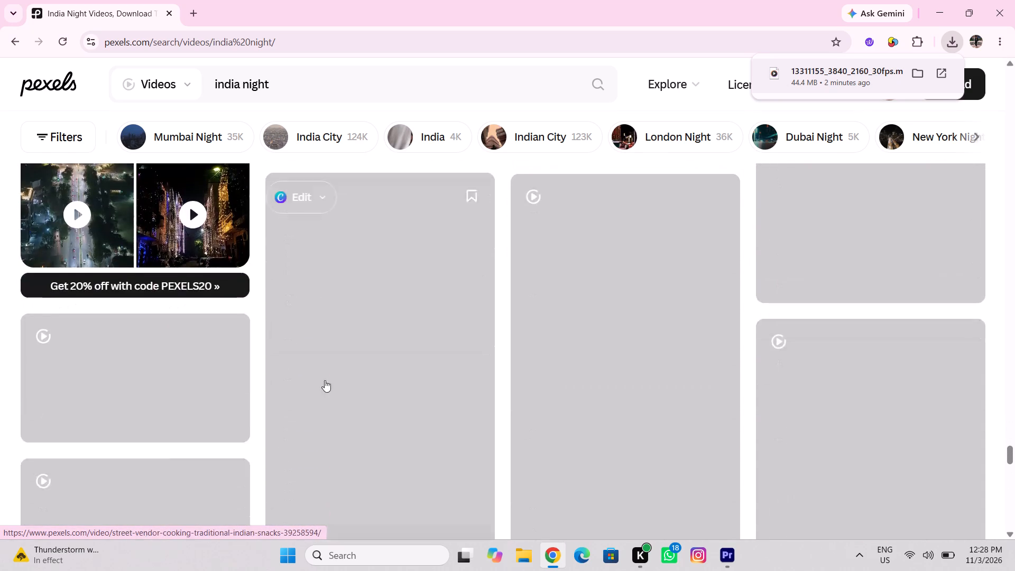
scroll(325, 380, "down", 2)
scroll(326, 379, "up", 5)
scroll(343, 381, "down", 3)
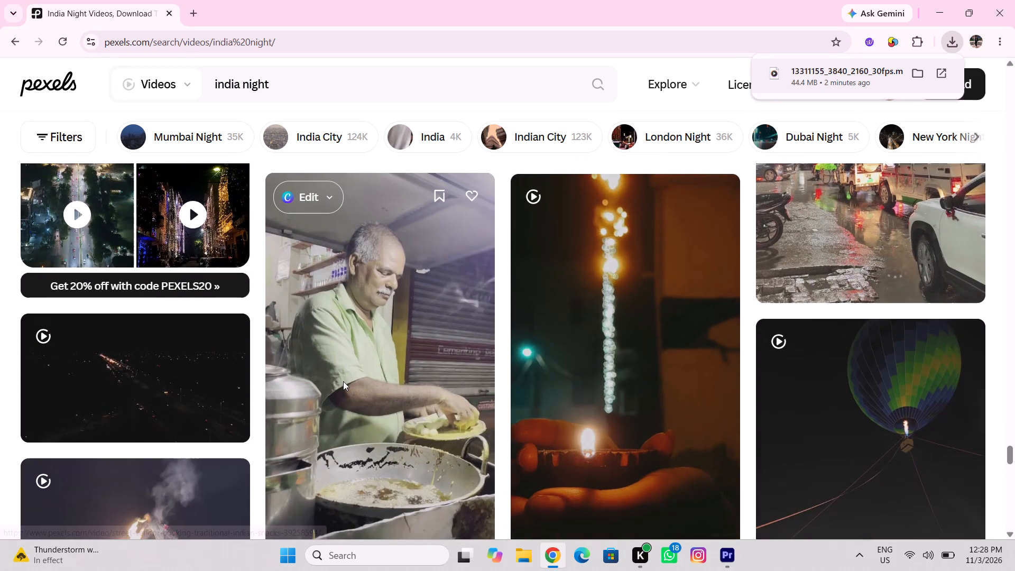
scroll(343, 381, "down", 8)
scroll(343, 381, "up", 1)
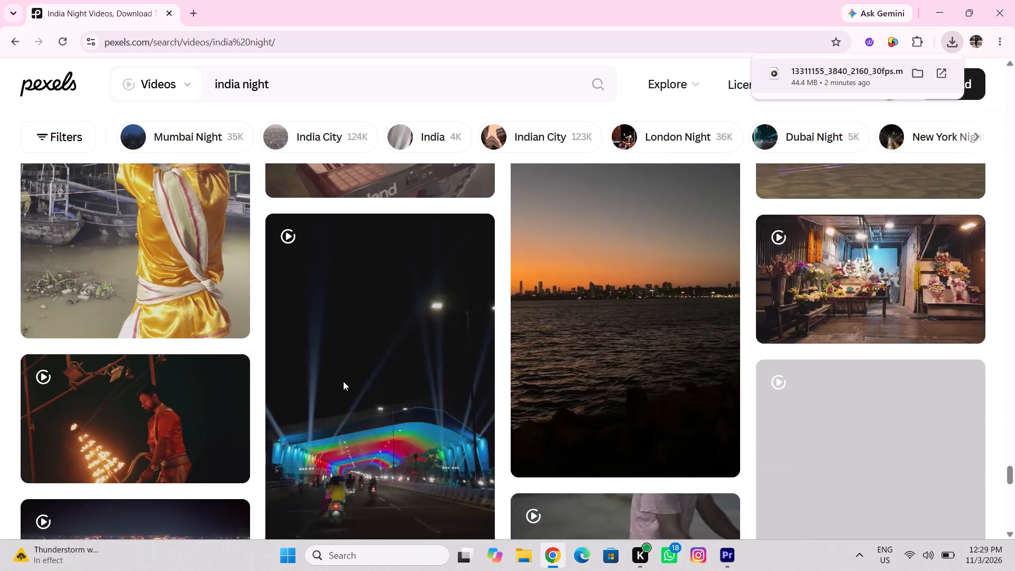
scroll(343, 381, "up", 1)
scroll(343, 381, "down", 3)
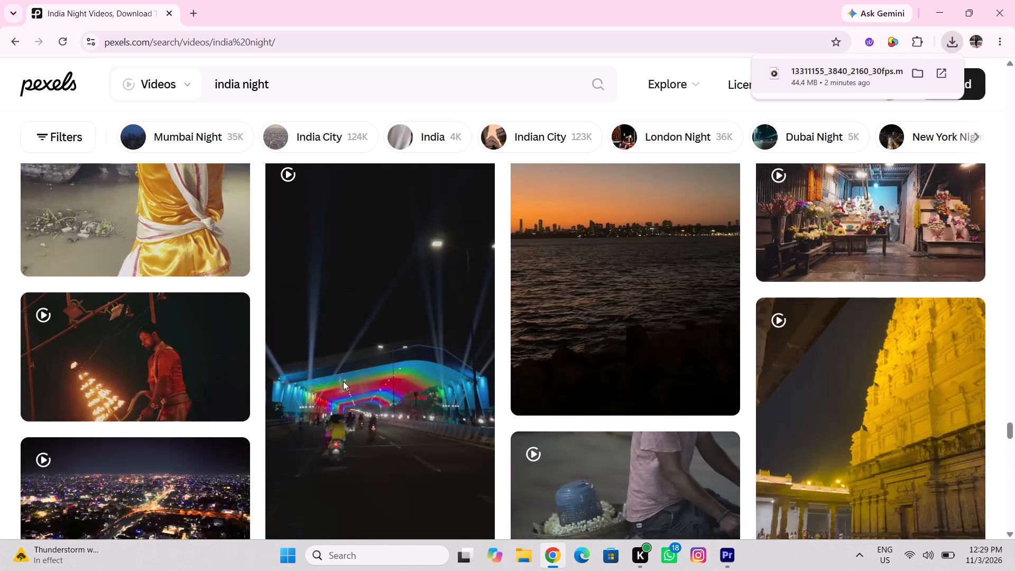
scroll(343, 381, "down", 8)
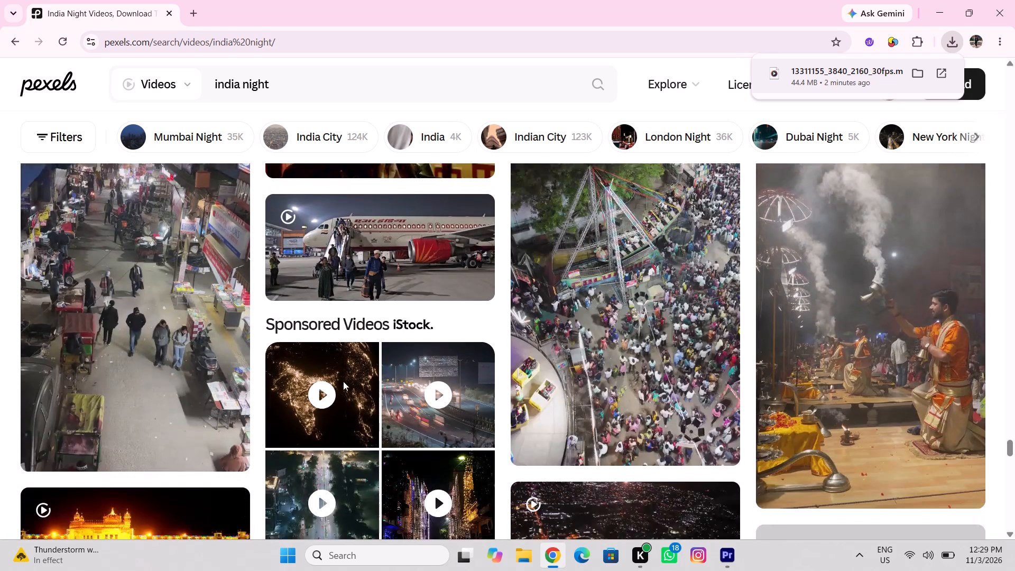
scroll(343, 379, "down", 11)
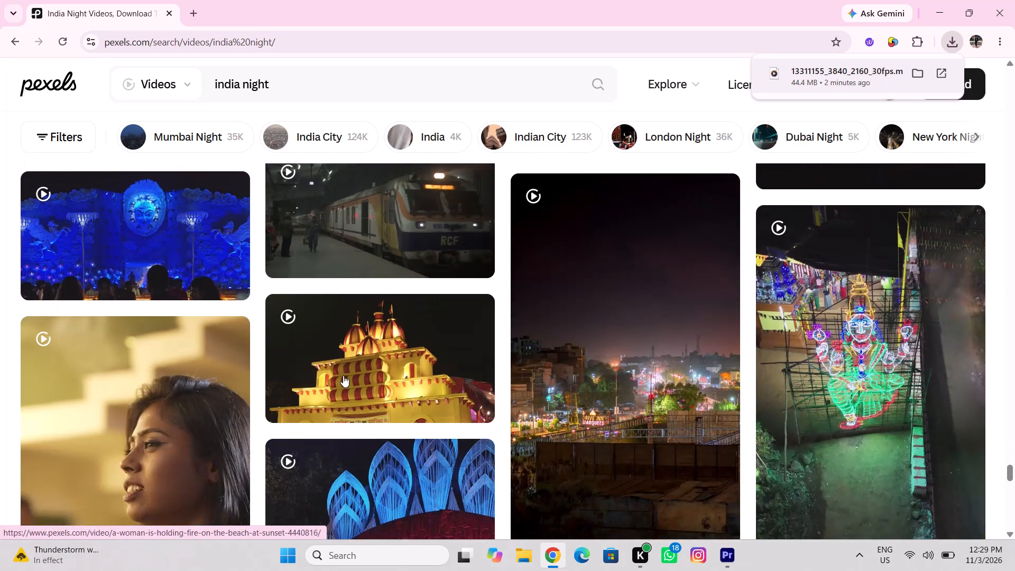
Go back over the earlier "india night" video results to re-examine the street, ritual and skyline clips.
scroll(343, 375, "up", 4)
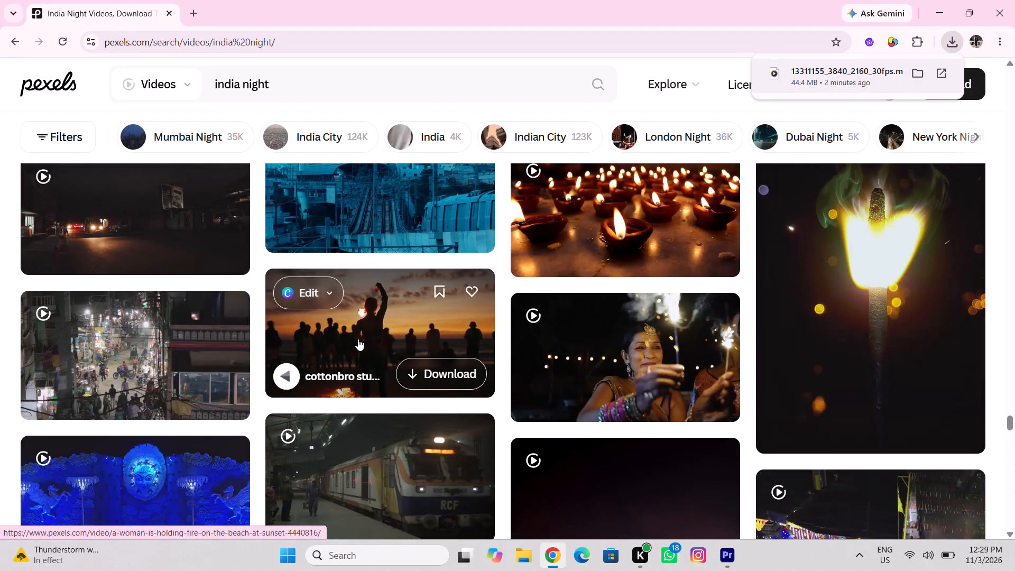
scroll(352, 340, "up", 19)
scroll(333, 291, "up", 6)
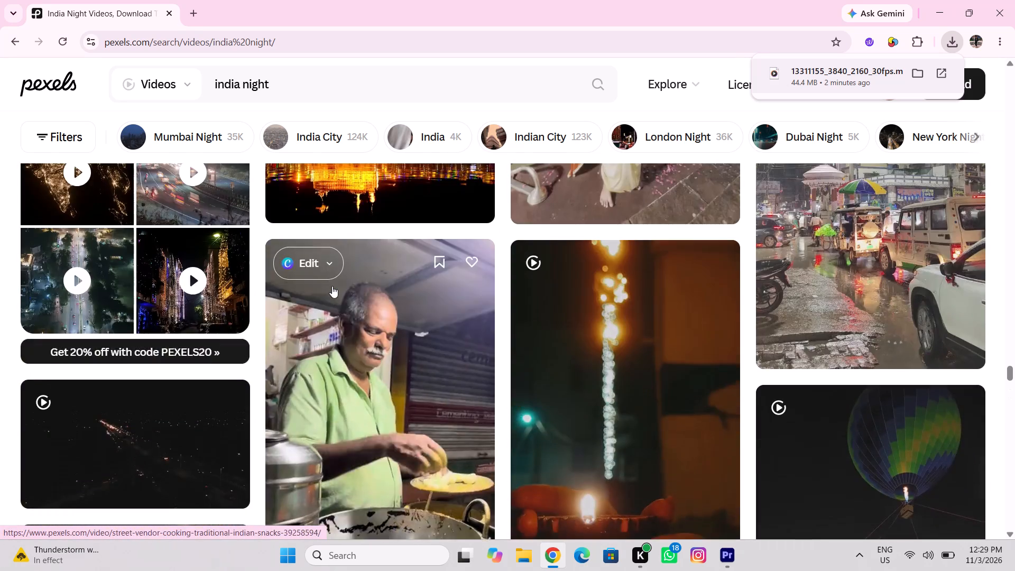
scroll(332, 286, "up", 10)
scroll(332, 286, "down", 5)
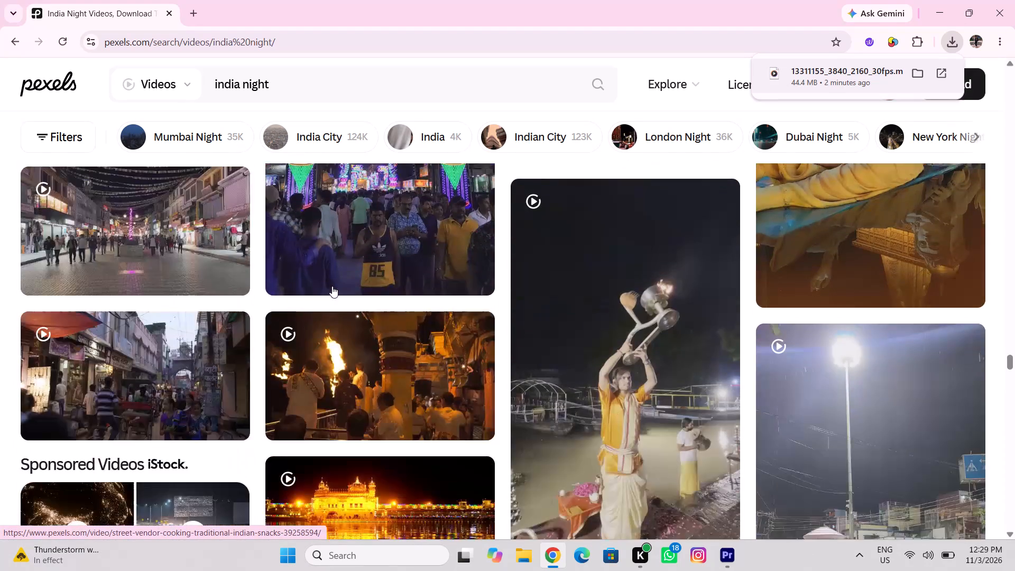
scroll(332, 286, "down", 9)
scroll(170, 327, "down", 2)
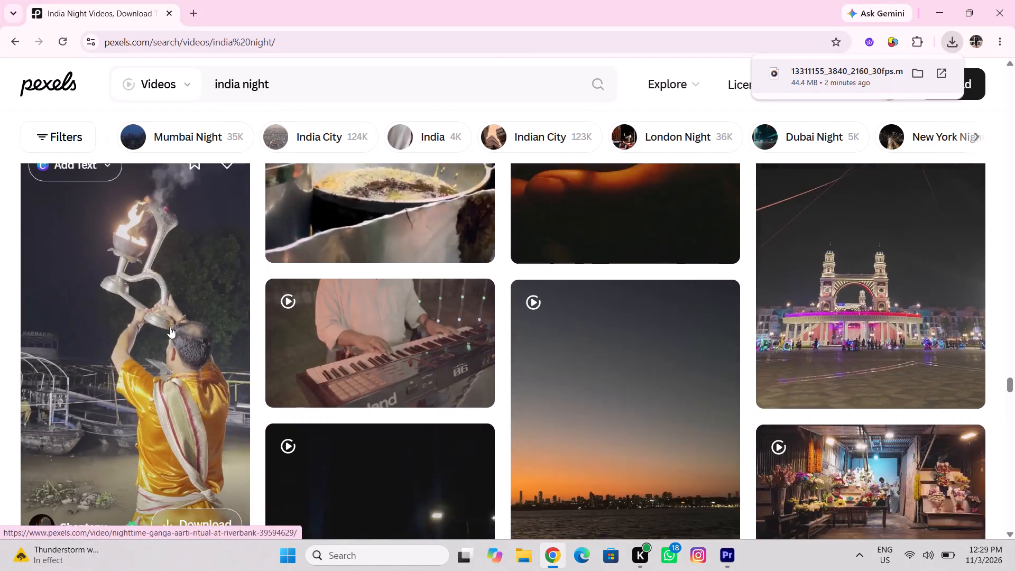
scroll(170, 328, "down", 4)
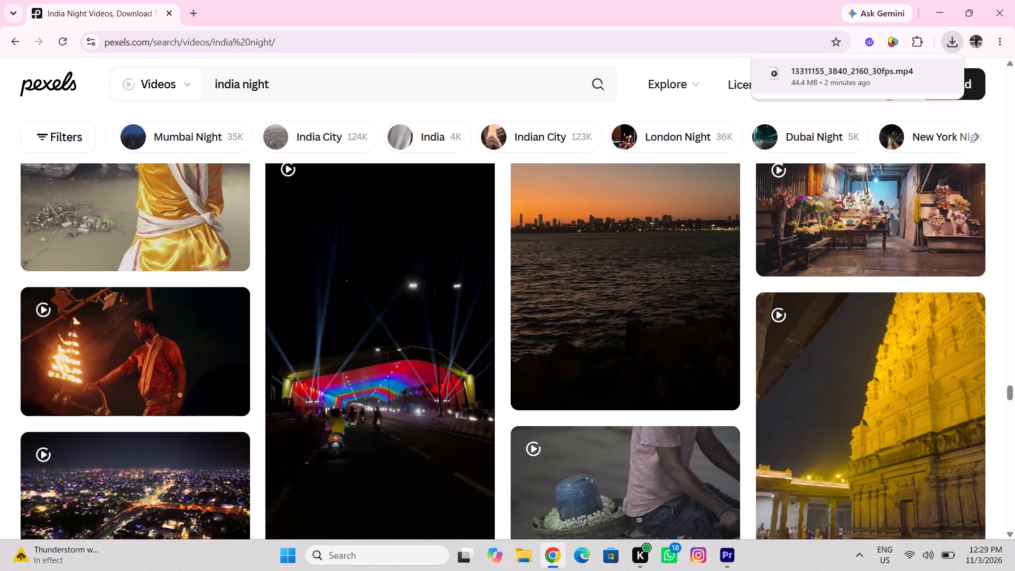
Search the videos for "india banaras" and download the night view clip of the lit Varanasi ghats across the water.
left_click_drag(342, 90, 25, 121)
type("india")
key("space")
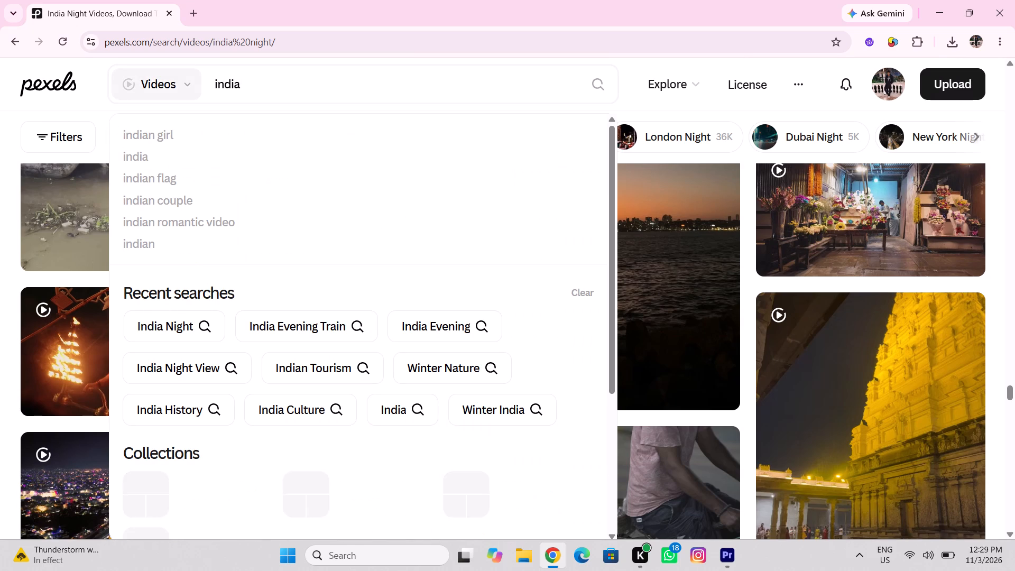
key("t")
key("BackSpace")
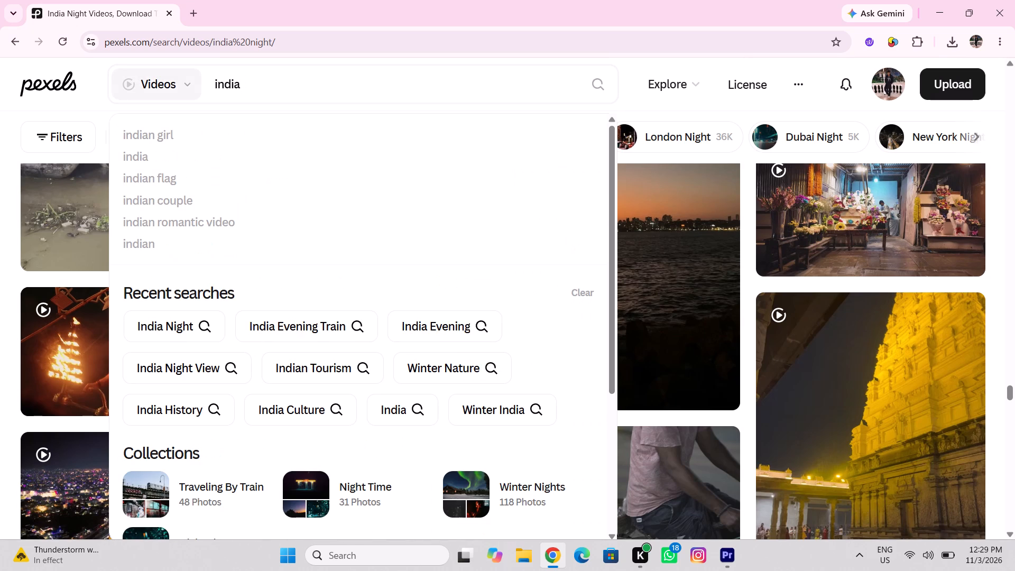
type("banaras")
key("Return")
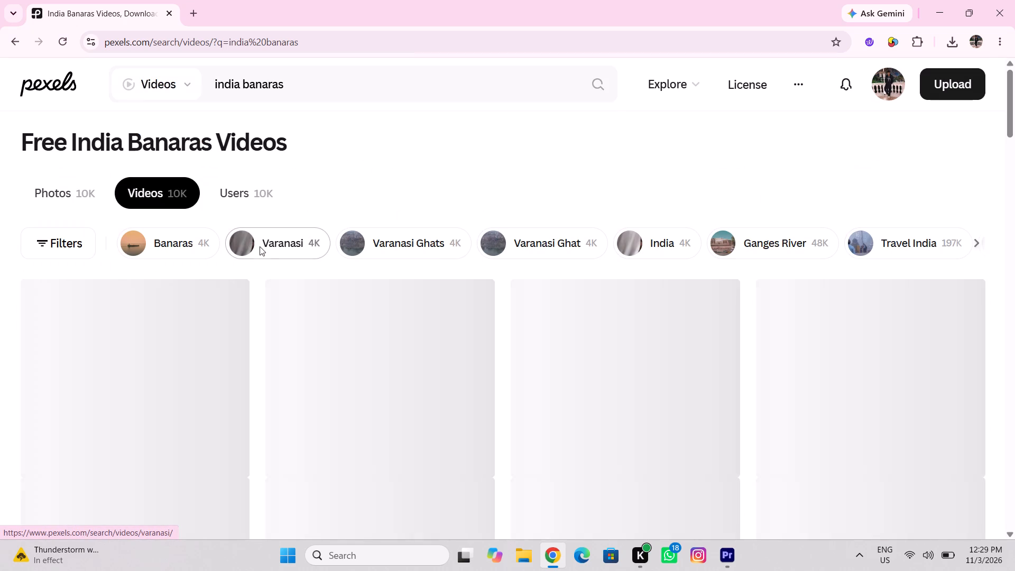
scroll(2, 369, "down", 3)
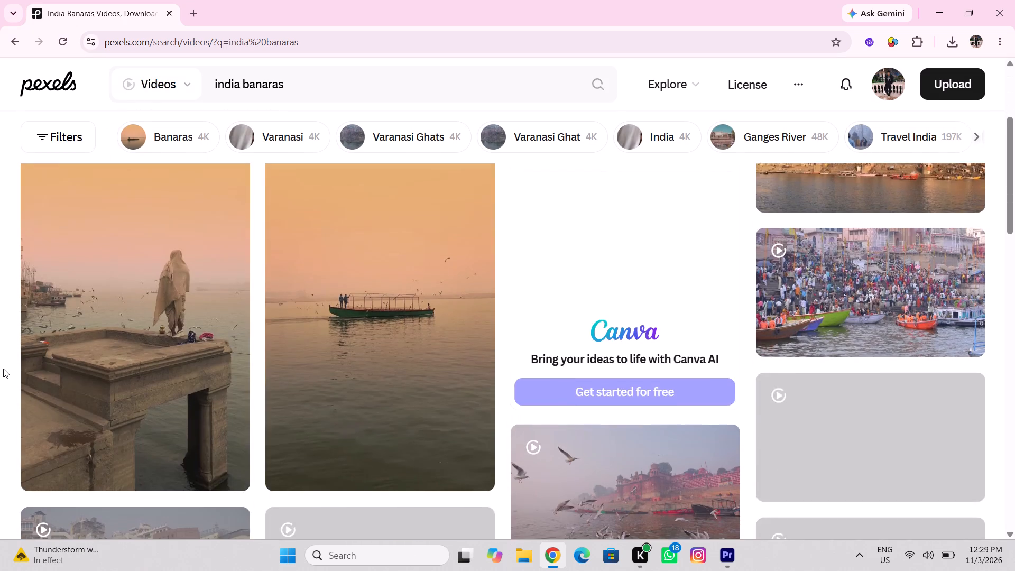
scroll(3, 367, "down", 2)
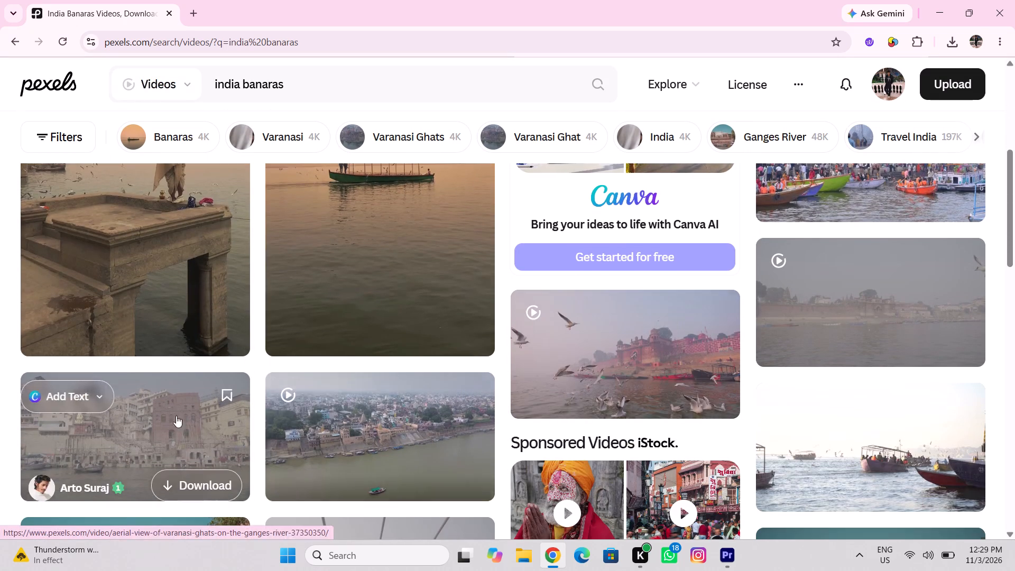
scroll(160, 417, "down", 4)
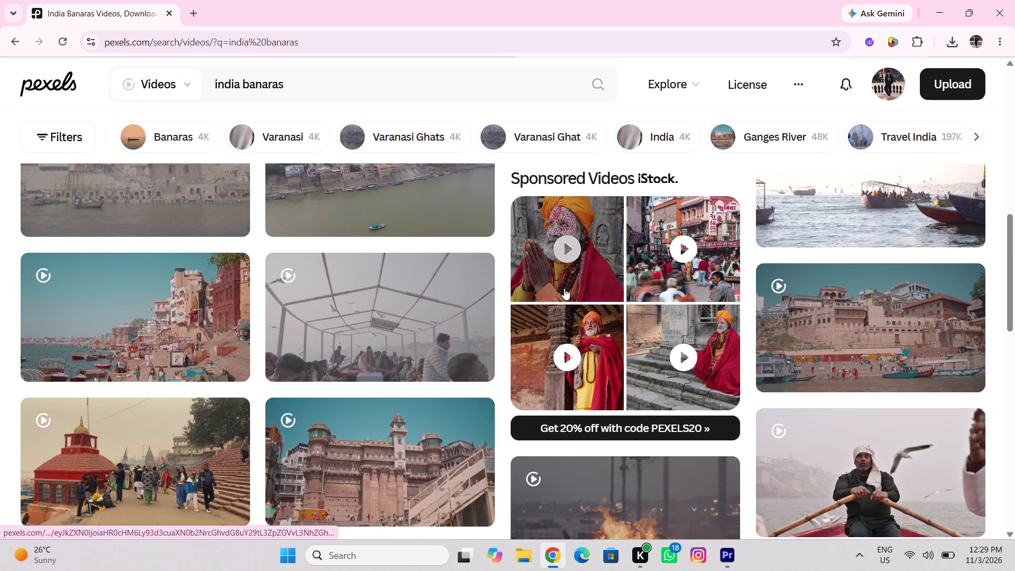
scroll(663, 294, "down", 3)
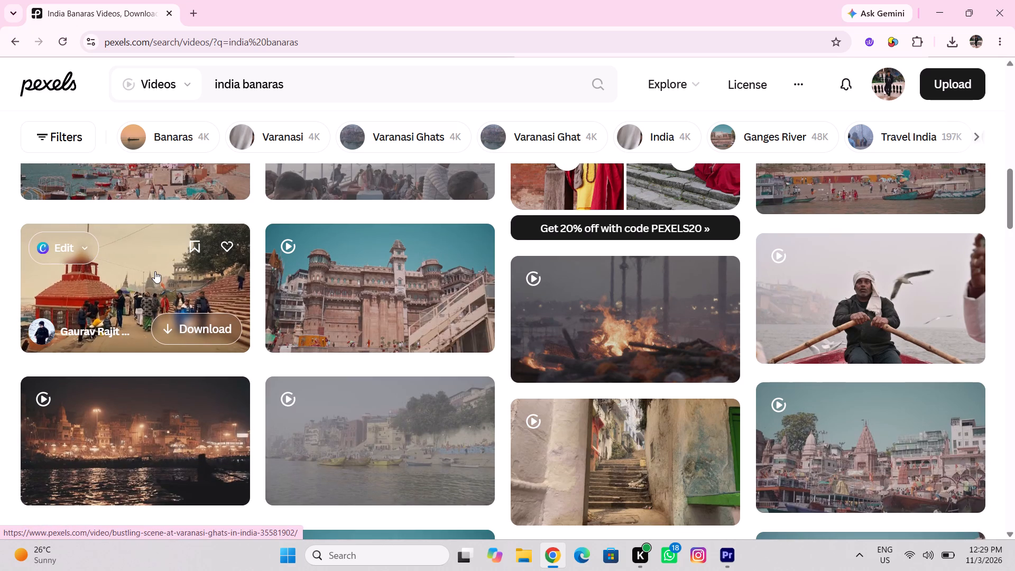
scroll(155, 271, "down", 2)
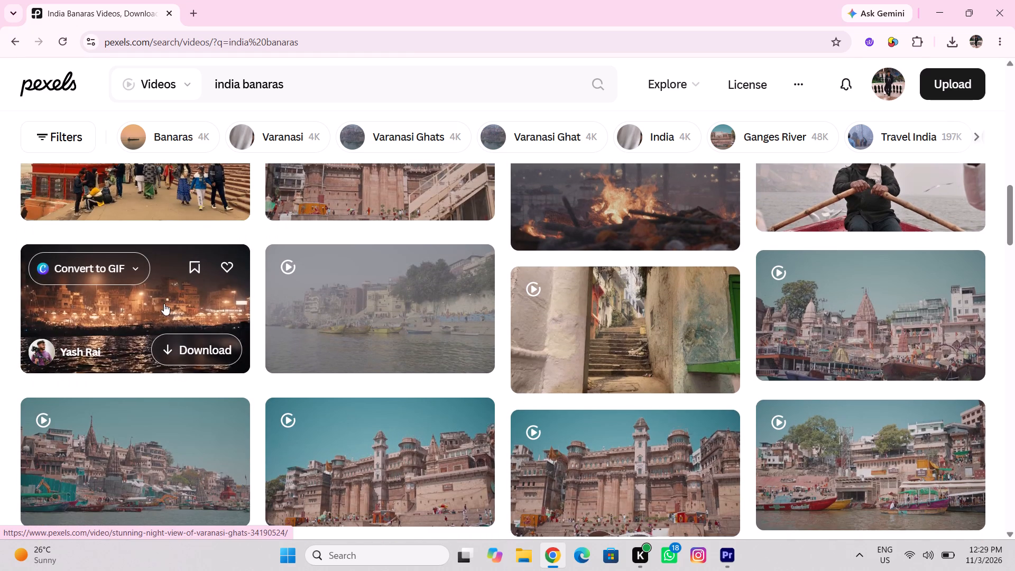
left_click(195, 346)
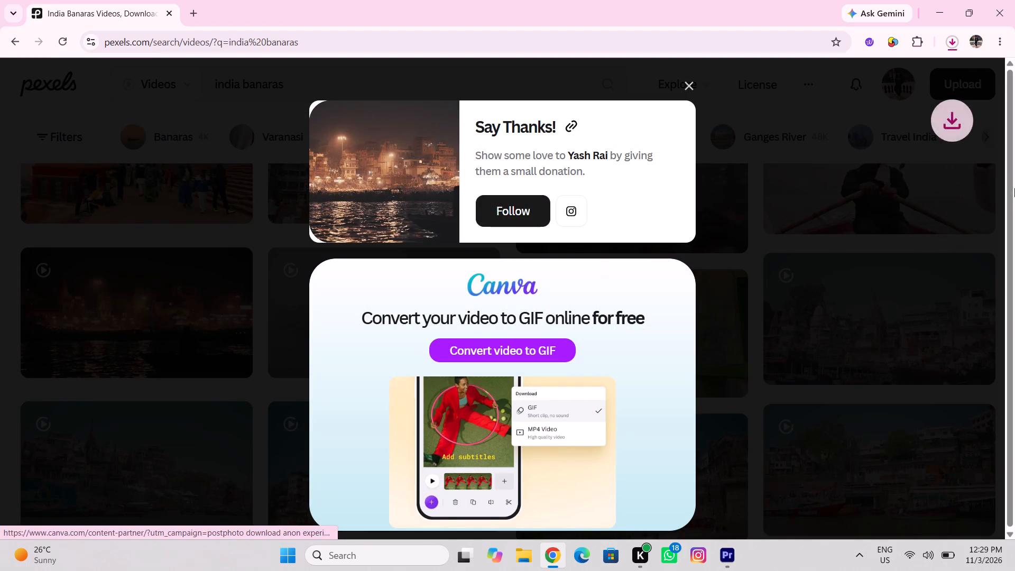
left_click(809, 184)
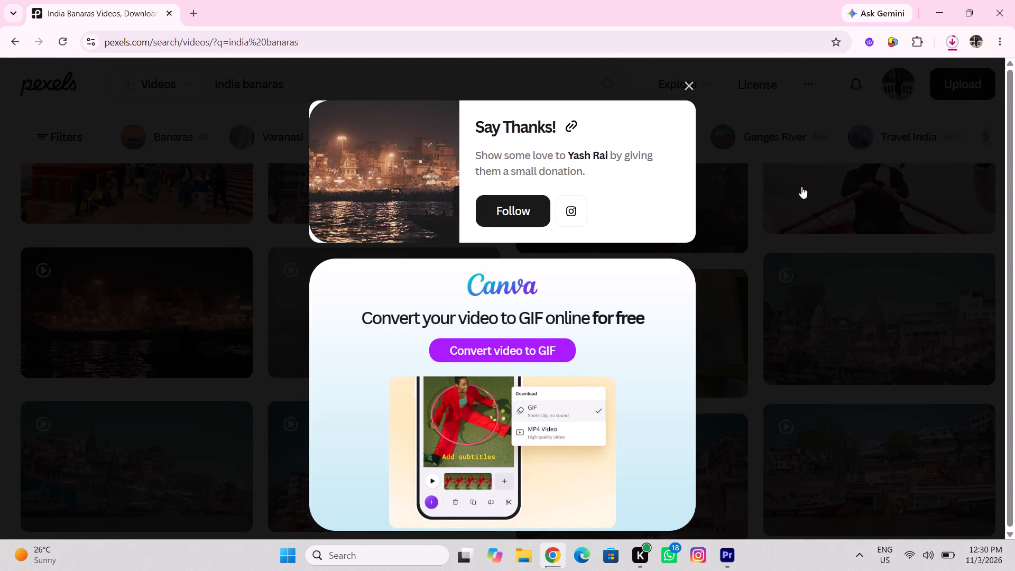
Look further through the "india banaras" results and the related "Banaras" results for more footage, and clear the search text.
scroll(555, 264, "down", 6)
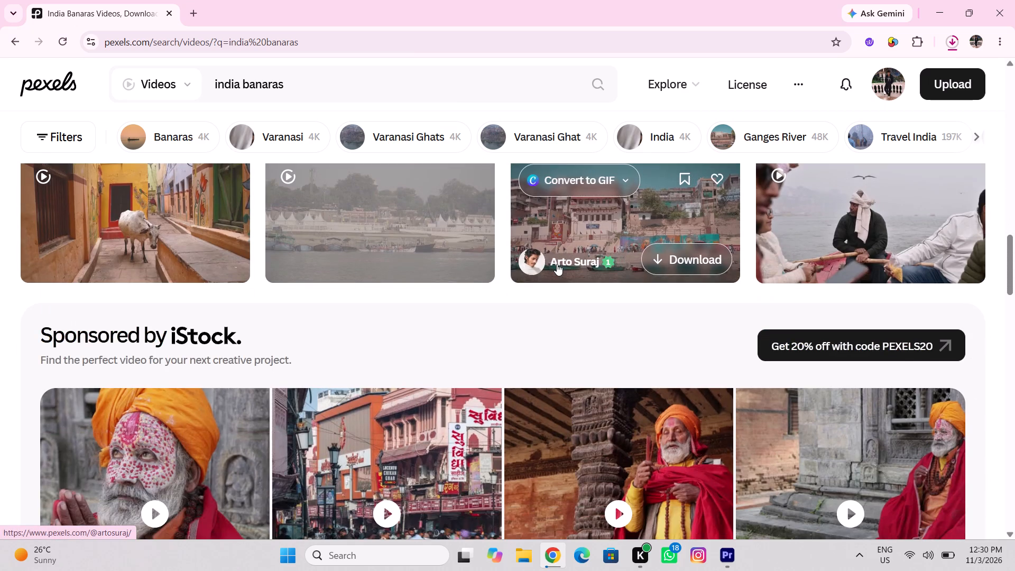
scroll(557, 264, "down", 7)
left_click_drag(393, 94, 289, 112)
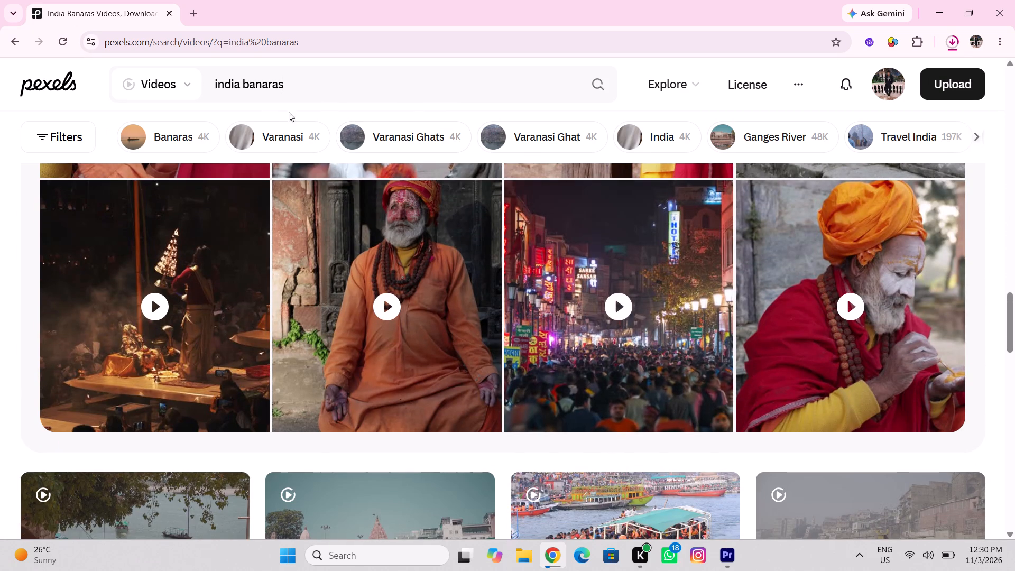
left_click_drag(289, 112, 196, 134)
left_click(196, 134)
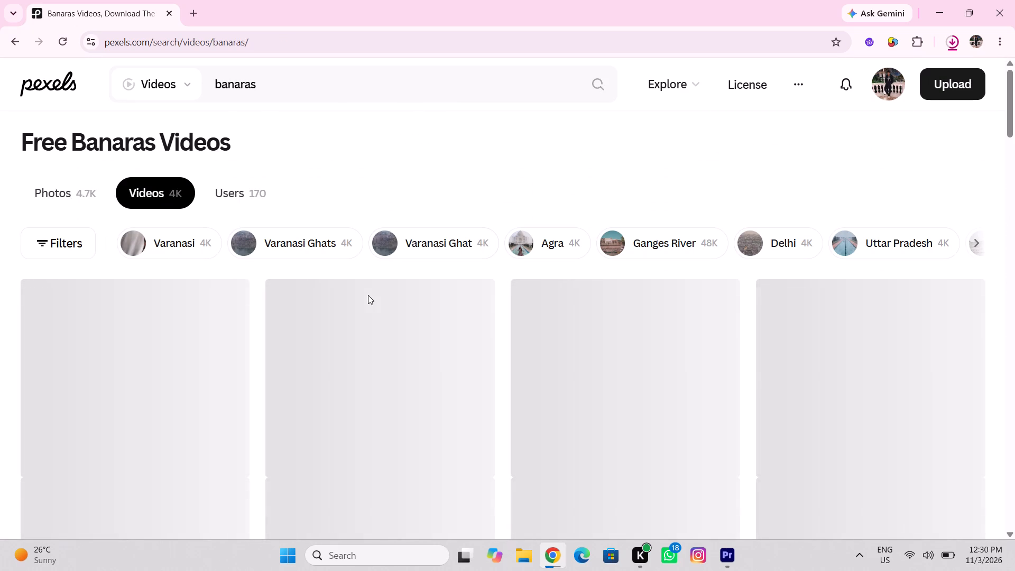
scroll(378, 402, "down", 3)
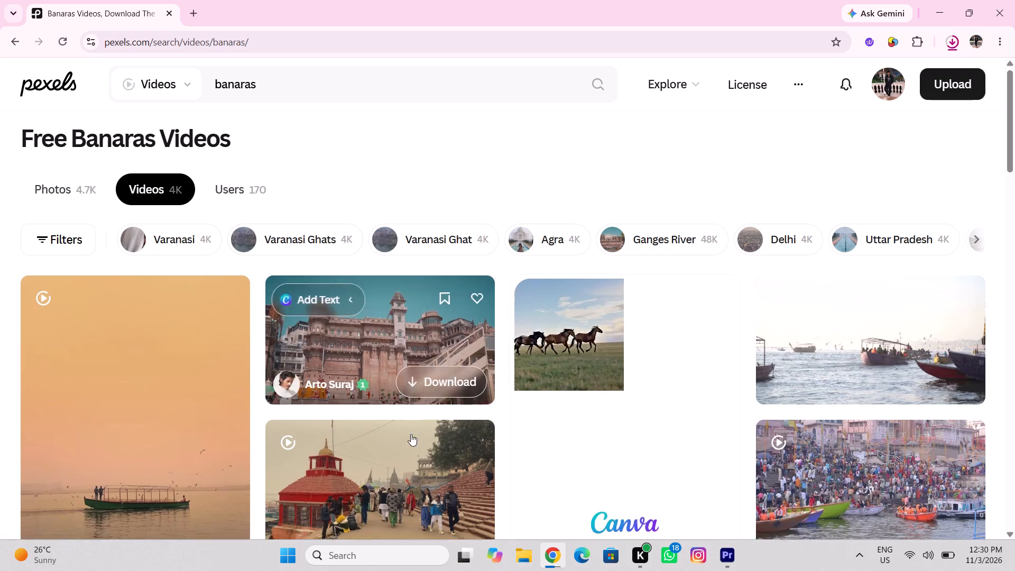
scroll(411, 434, "down", 2)
left_click_drag(307, 95, 134, 105)
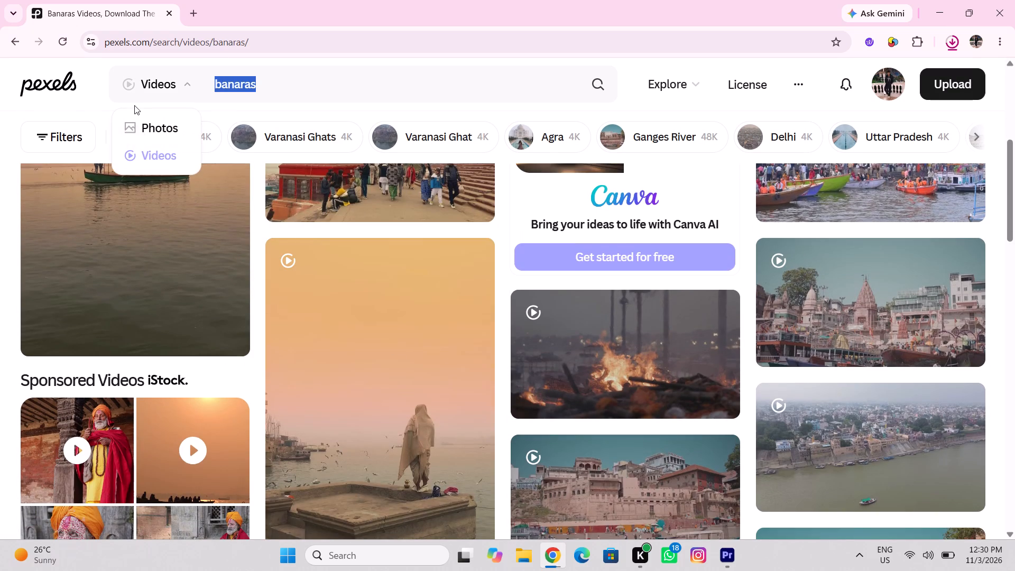
key("BackSpace")
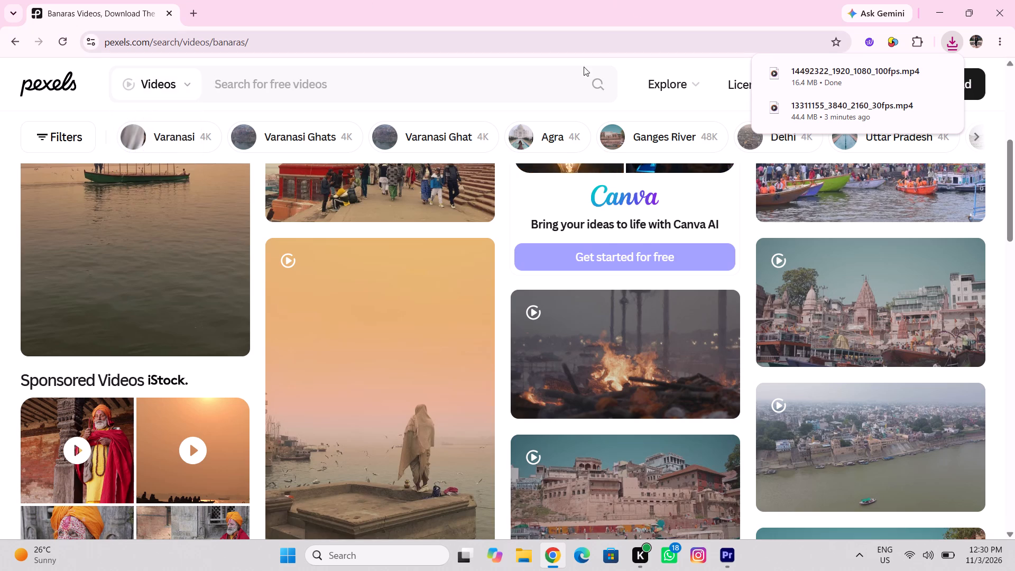
Bring the downloaded clip 14492322_1920_1080_100fps.mp4 into the Premiere project and place it on V1 directly after the highway clip.
left_click_drag(777, 73, 728, 558)
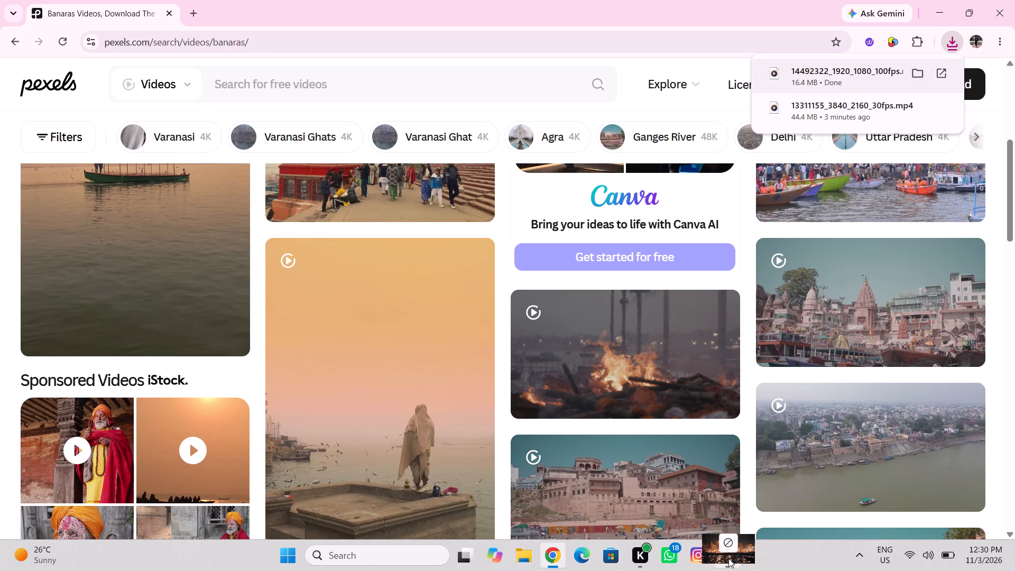
left_click_drag(728, 558, 4, 472)
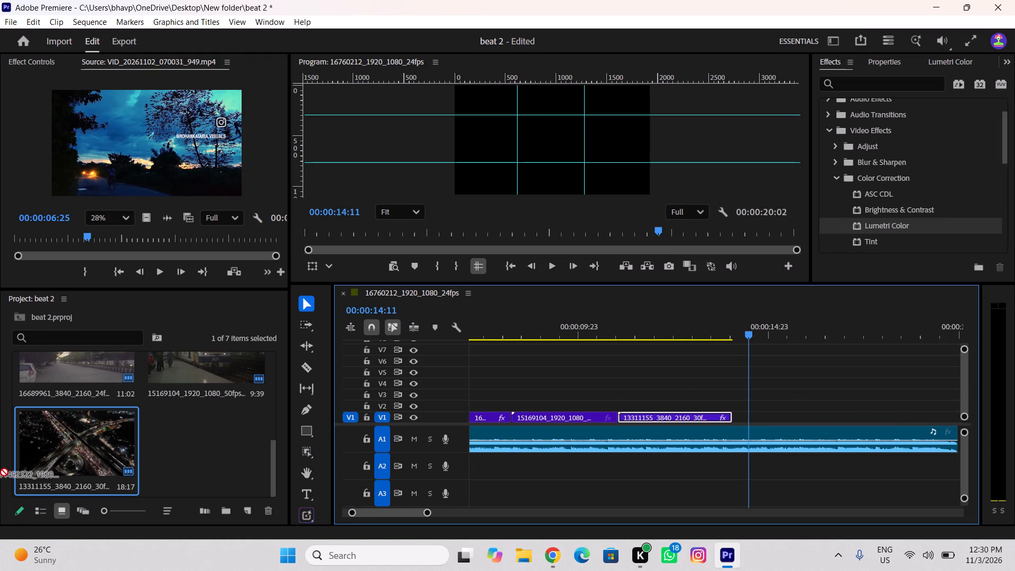
left_click_drag(4, 472, 179, 449)
left_click_drag(185, 447, 748, 401)
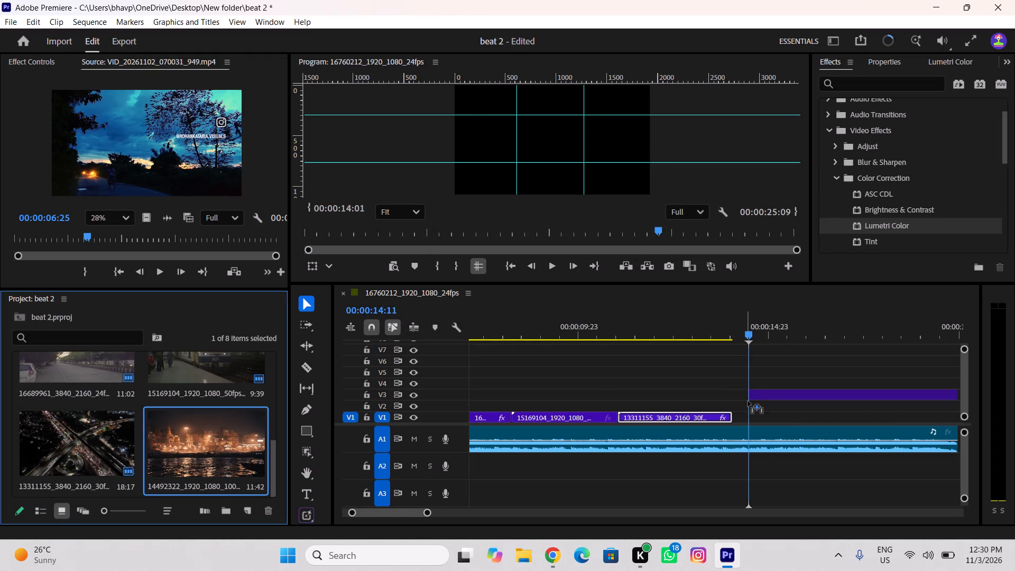
left_click_drag(748, 401, 740, 413)
Play the sequence from the train shot through the highway clip into the night ghats clip.
left_click_drag(756, 319, 564, 361)
key("space")
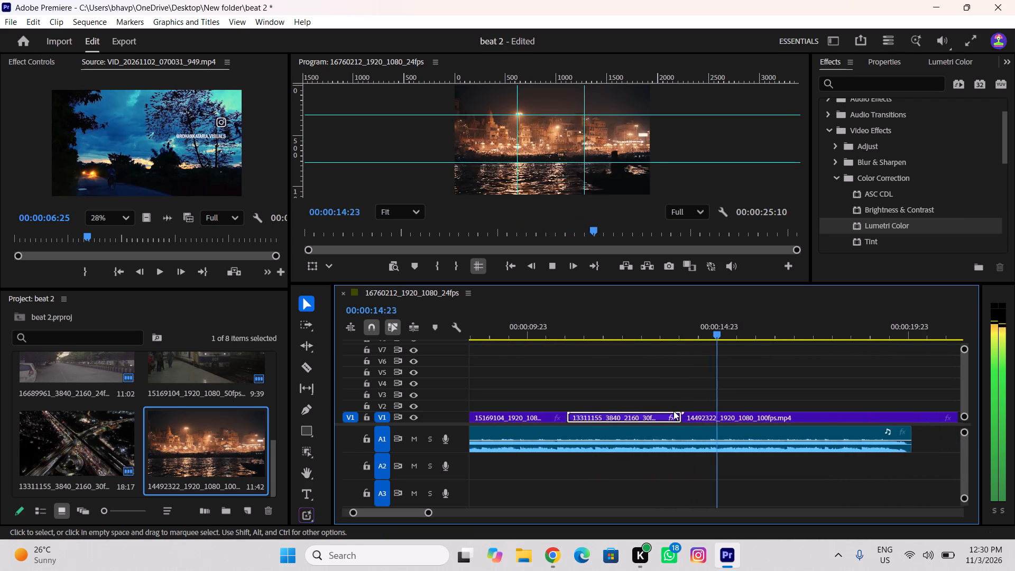
key("space")
left_click(972, 49)
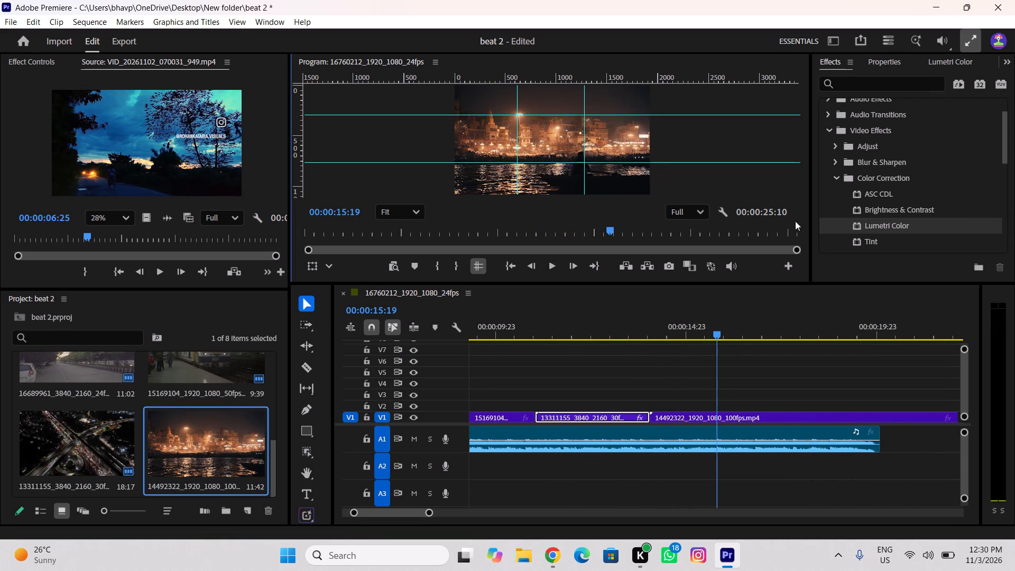
key("Escape")
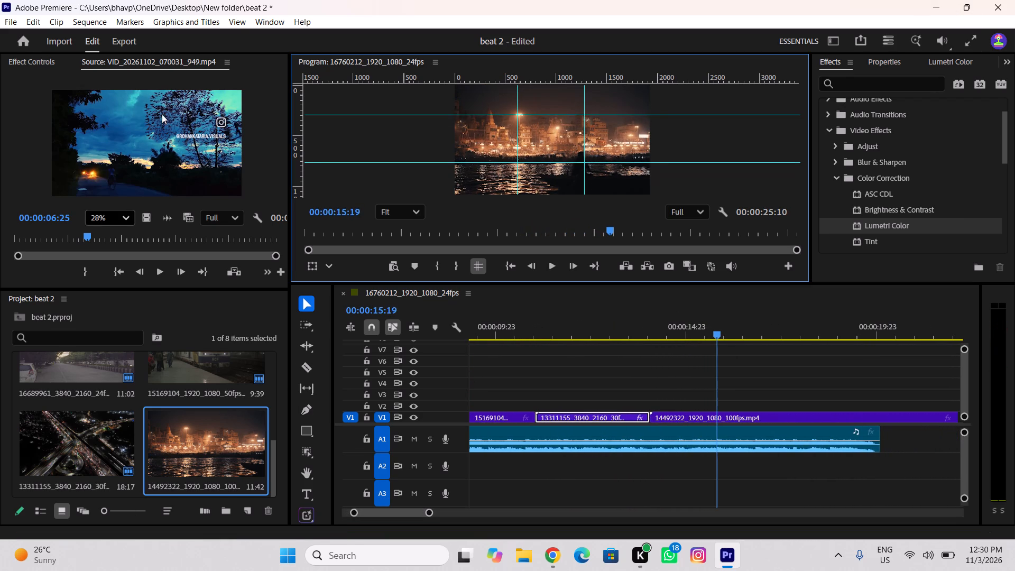
Save the project as a new file named "beat 3" in New folder on the Desktop.
left_click(17, 22)
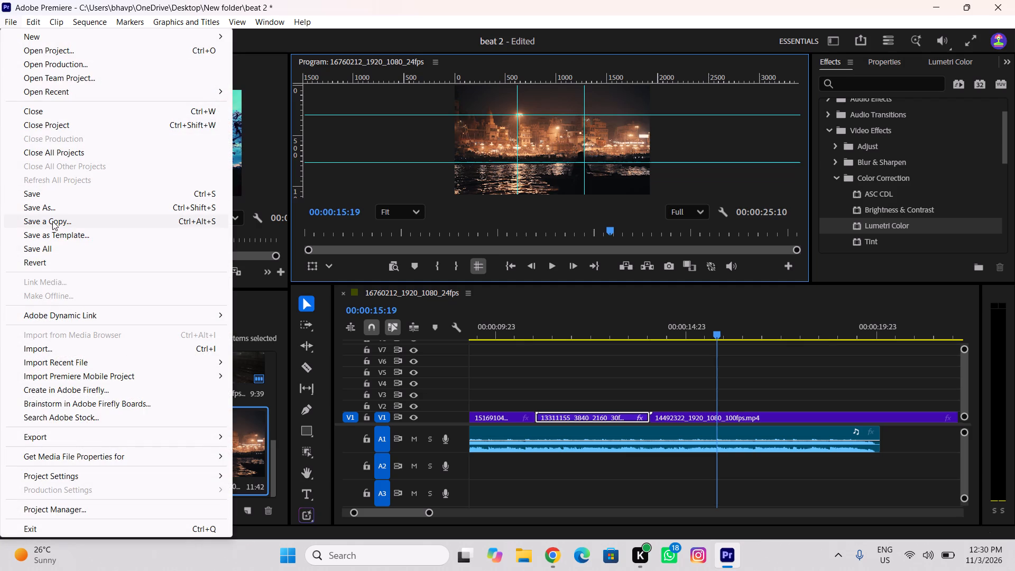
left_click(62, 202)
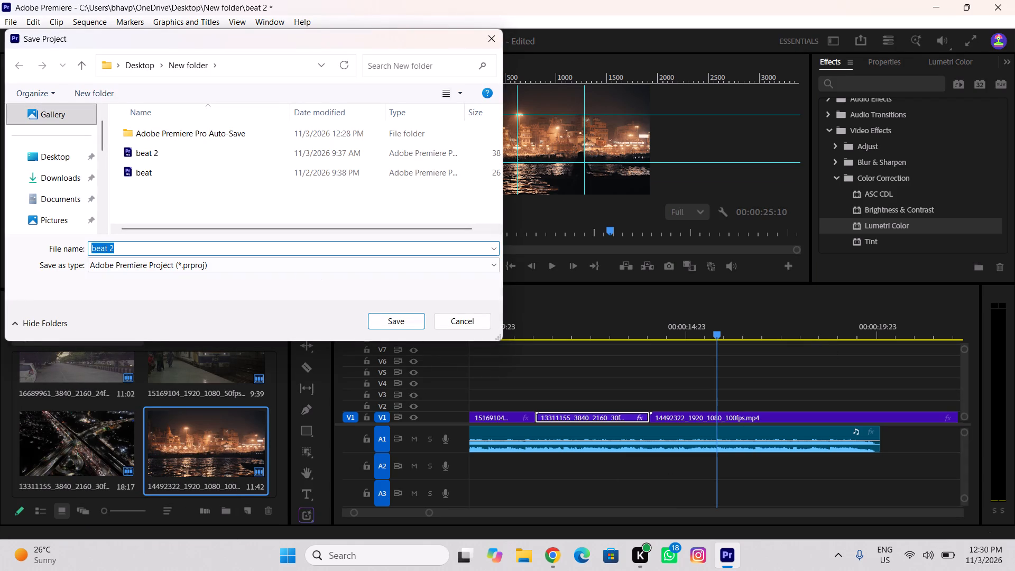
left_click(246, 245)
key("BackSpace")
key("3")
key("Return")
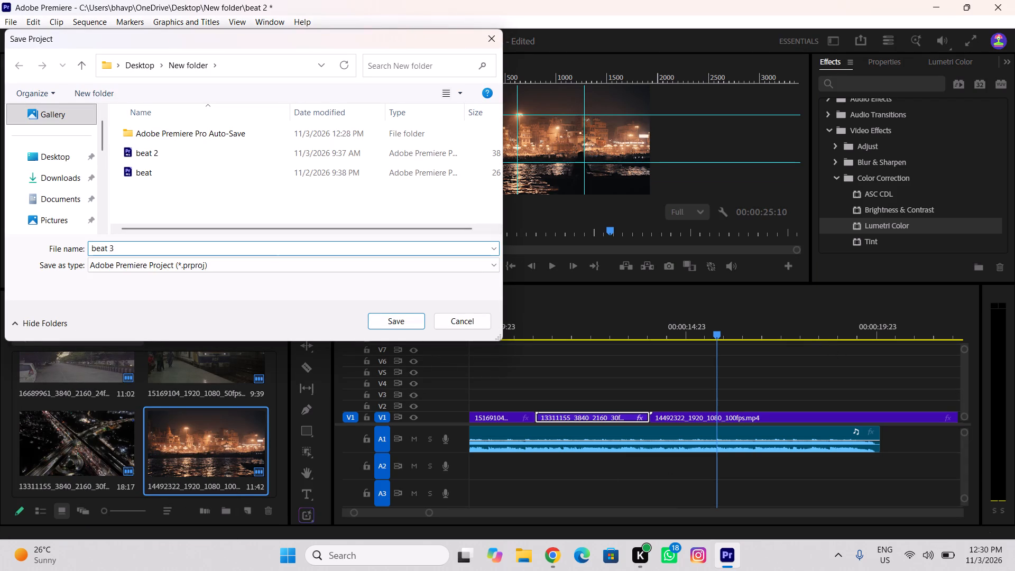
Close Adobe Premiere.
left_click(1014, 0)
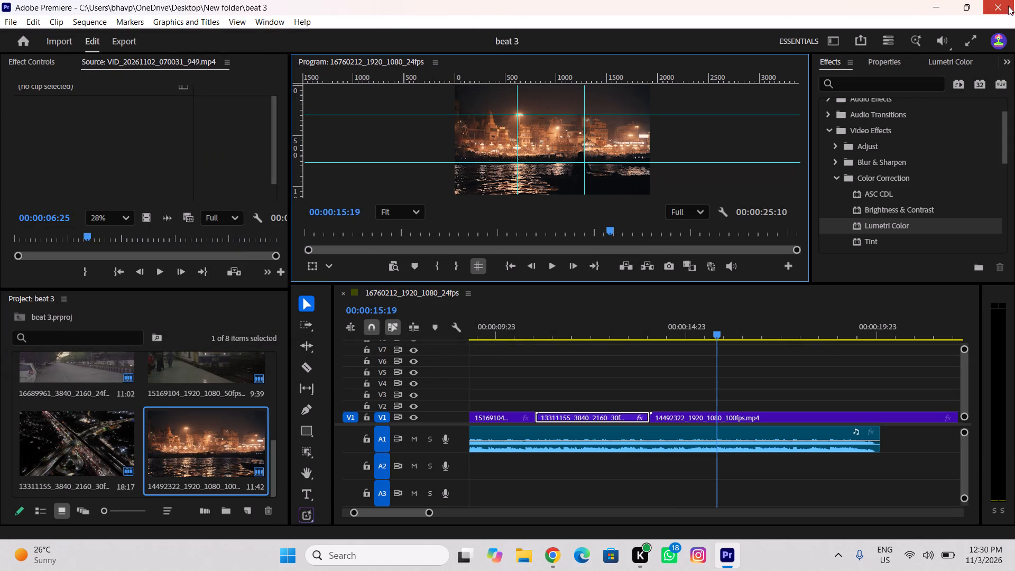